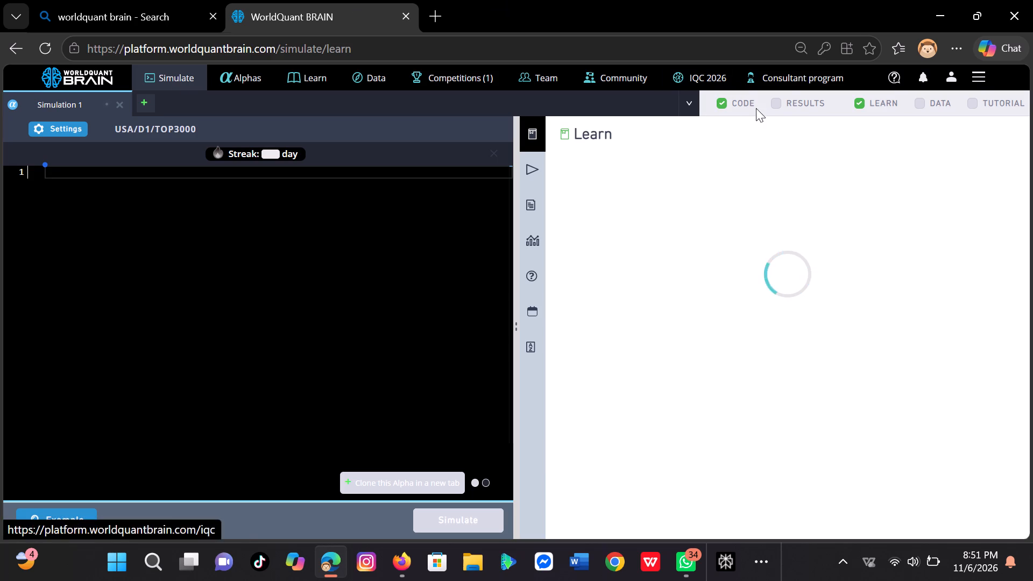
# Show the Results pane beside the code editor in place of the Learn pane.
pyautogui.click(779, 100)
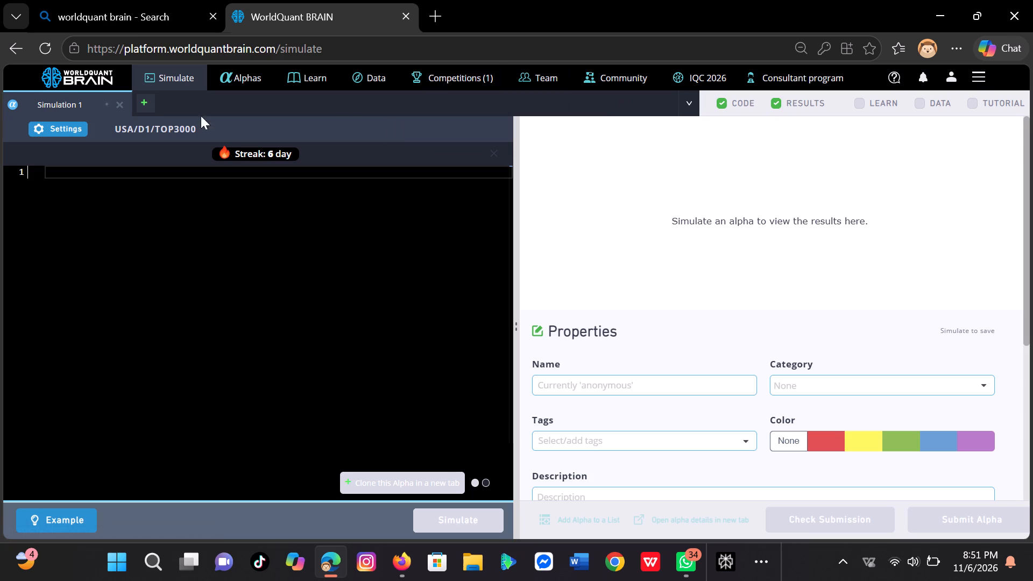
# Open a new blank simulation and close Simulation 1.
pyautogui.click(149, 101)
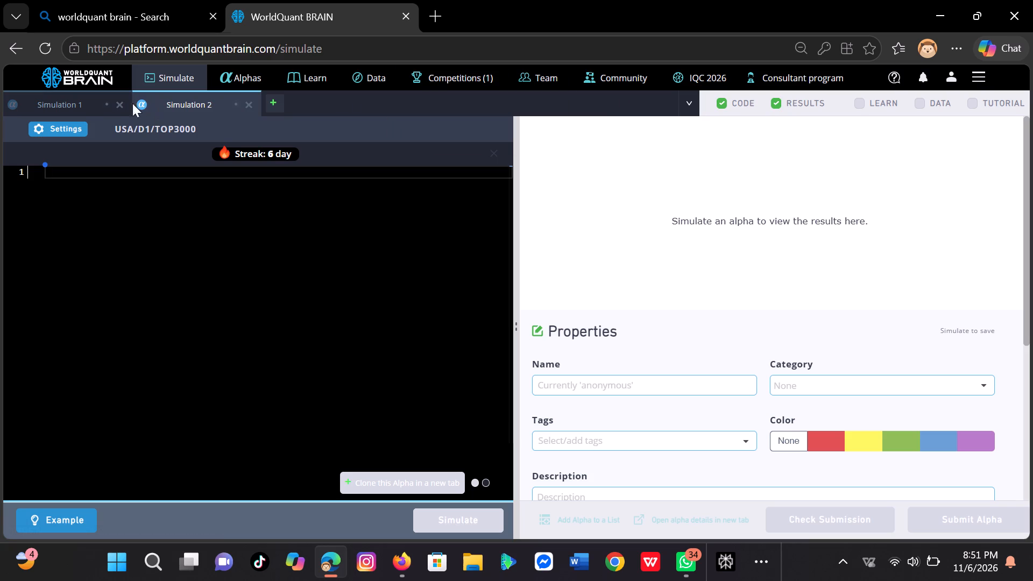
pyautogui.click(116, 104)
# Paste the copied alpha code, ending in ts_mean(group_zscore(iv_difference, std_group), 115), into the blank simulation and run it.
pyautogui.click(131, 180)
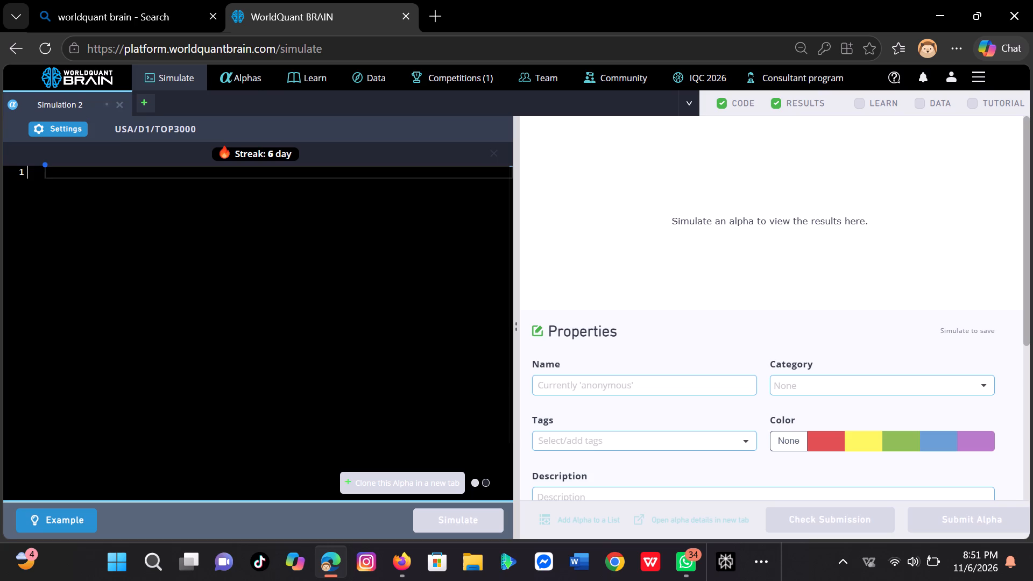
pyautogui.hotkey('ctrl', 'v')
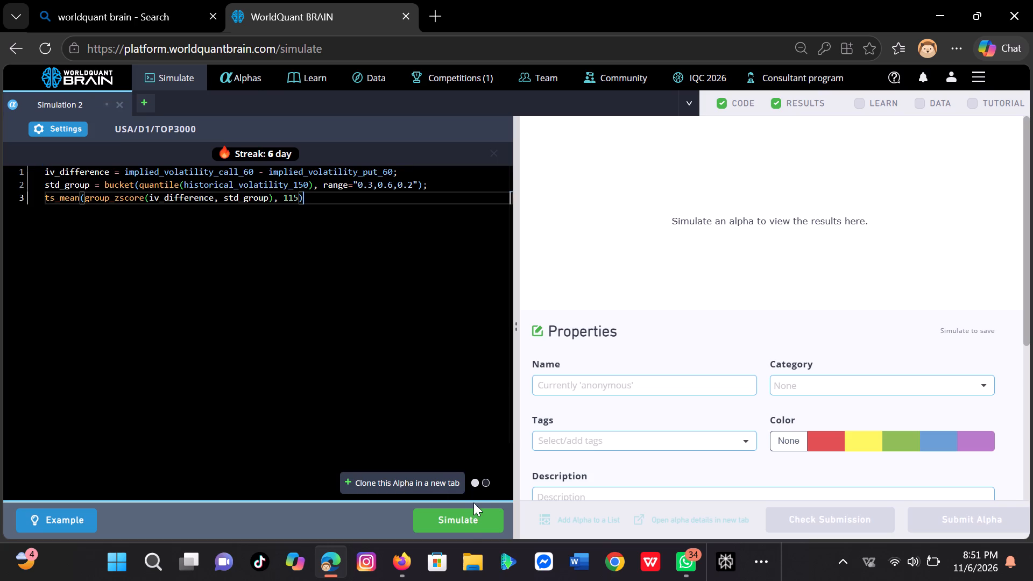
pyautogui.click(473, 517)
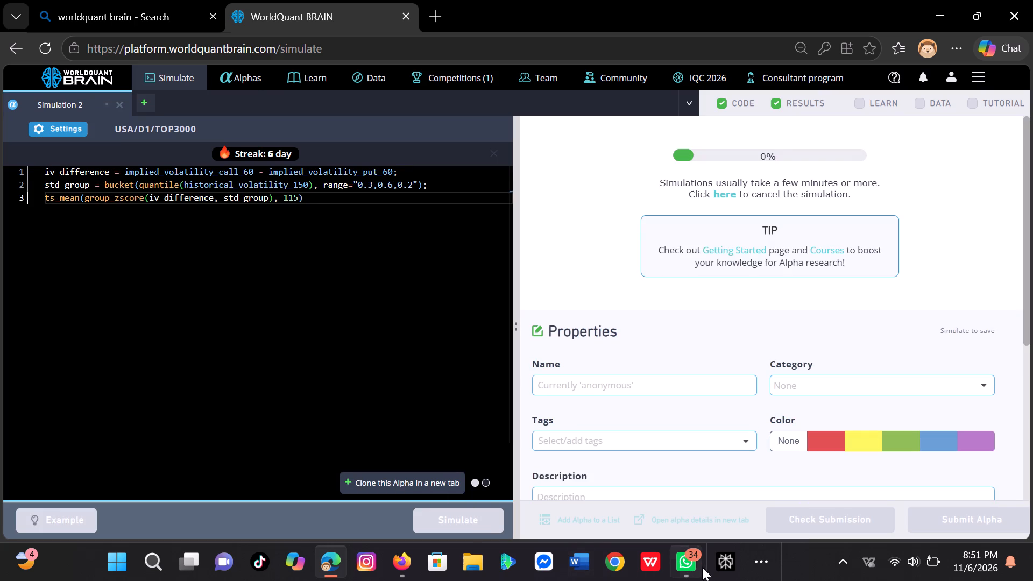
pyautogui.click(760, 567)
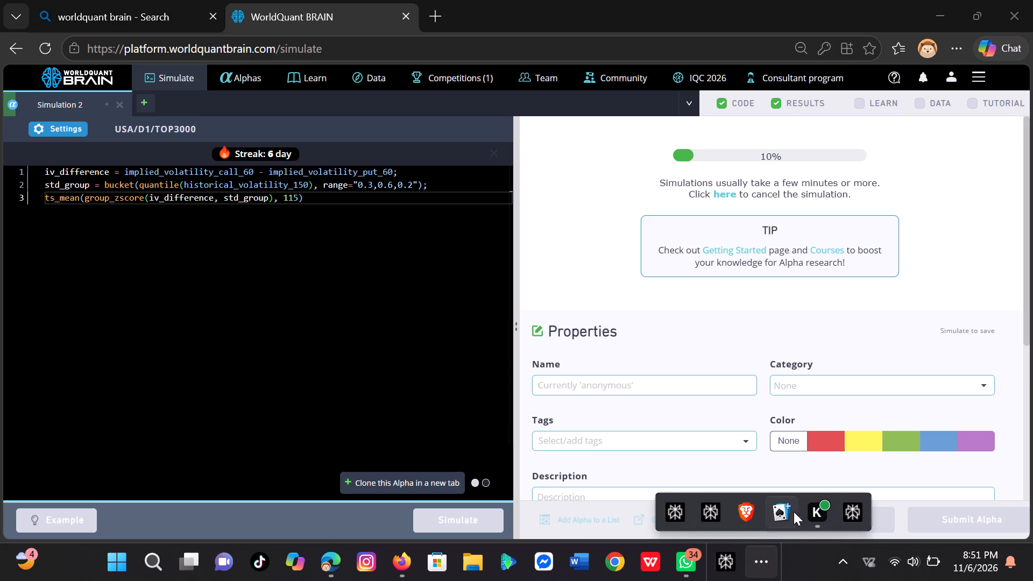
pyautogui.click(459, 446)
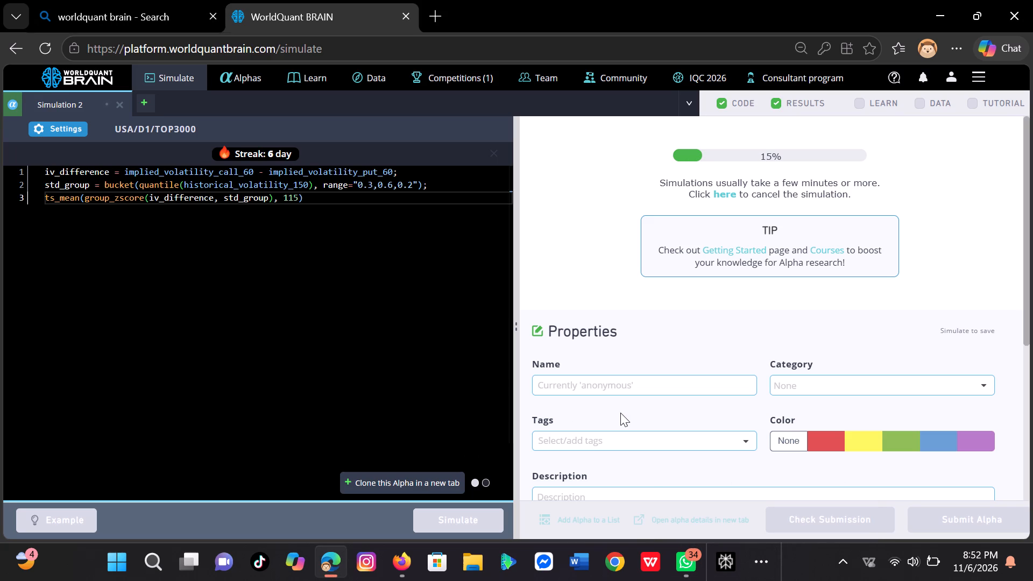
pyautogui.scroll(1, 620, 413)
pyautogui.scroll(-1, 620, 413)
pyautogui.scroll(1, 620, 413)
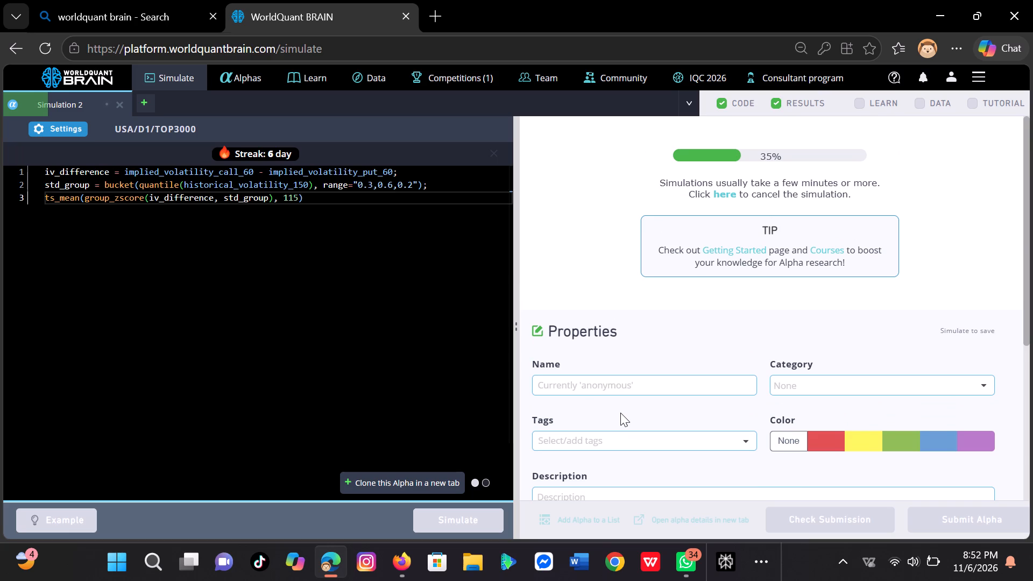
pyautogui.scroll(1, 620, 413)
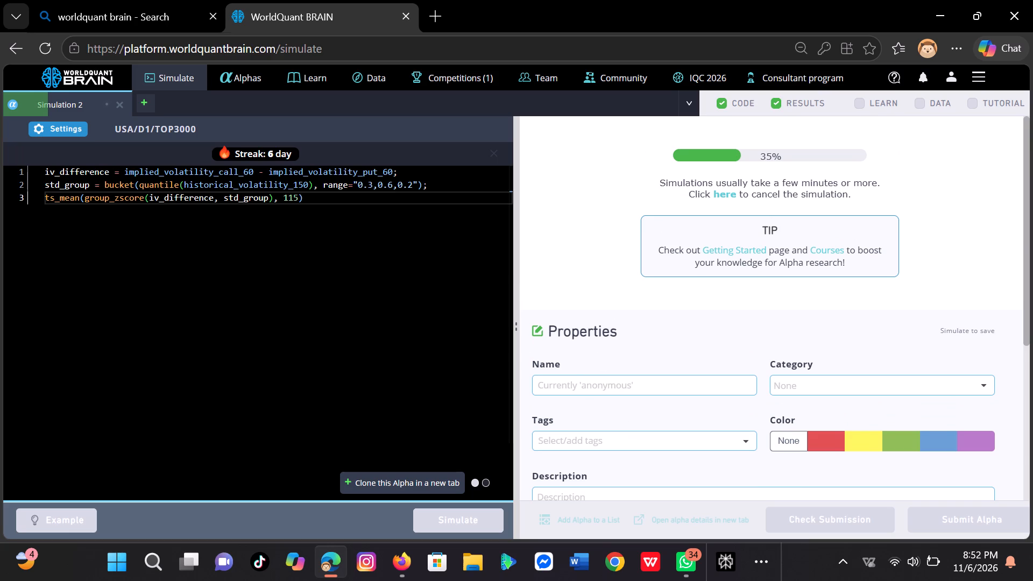
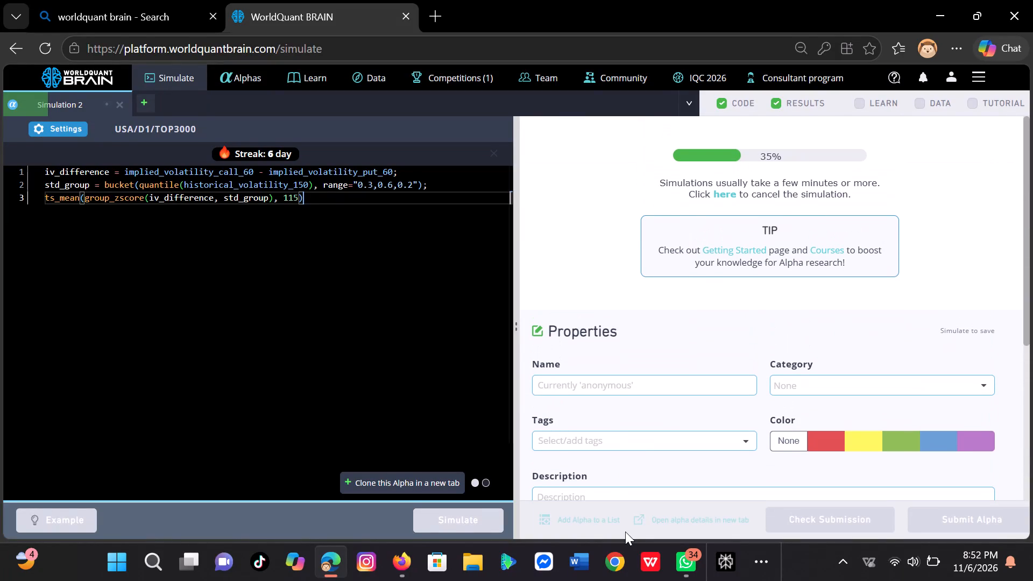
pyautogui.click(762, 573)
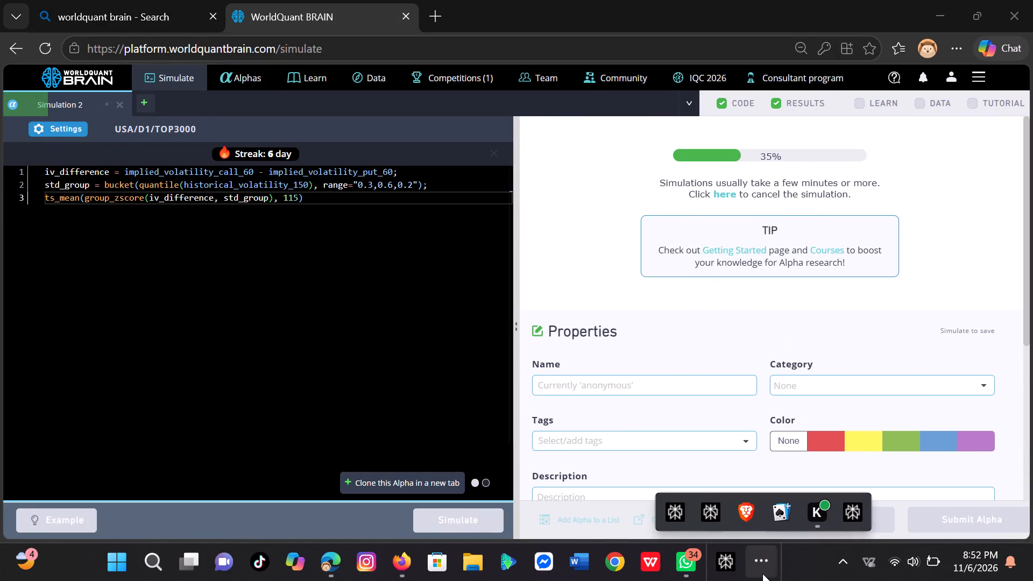
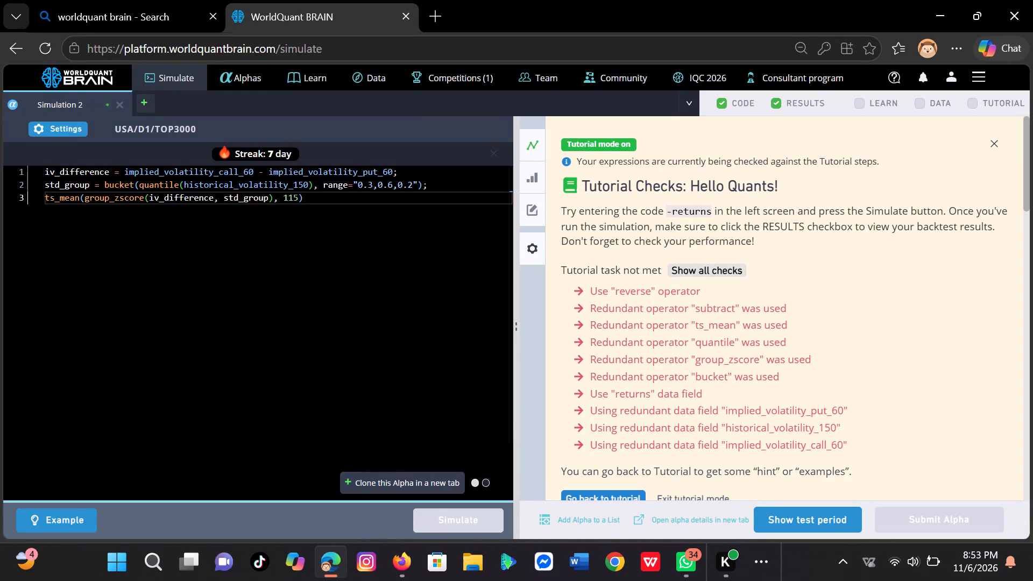
# Show the test period results of the Simulation 2 alpha and review its IS Summary and IS Testing Status.
pyautogui.click(782, 520)
pyautogui.scroll(-2, 799, 438)
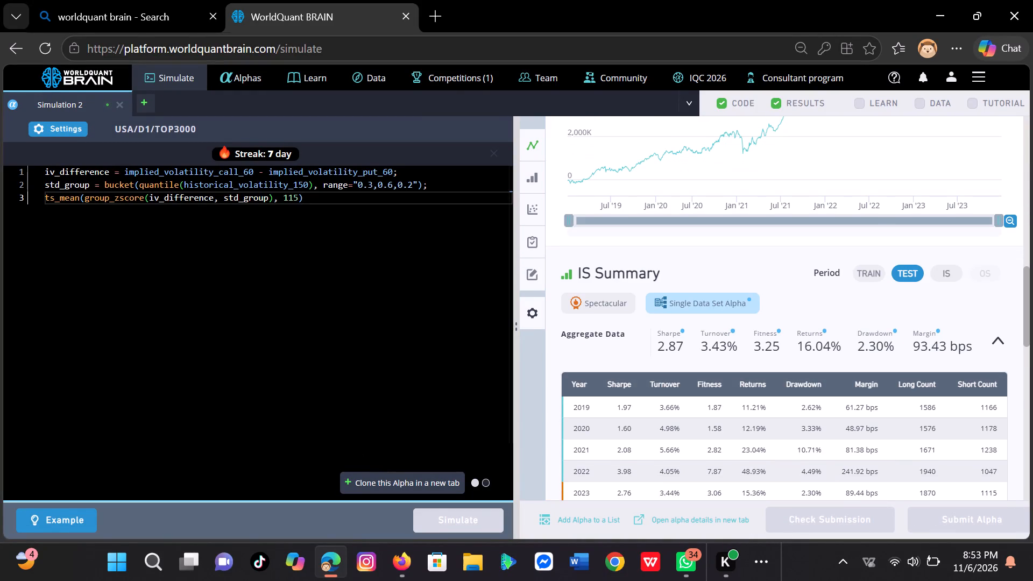
pyautogui.scroll(1, 799, 438)
pyautogui.scroll(-1, 799, 438)
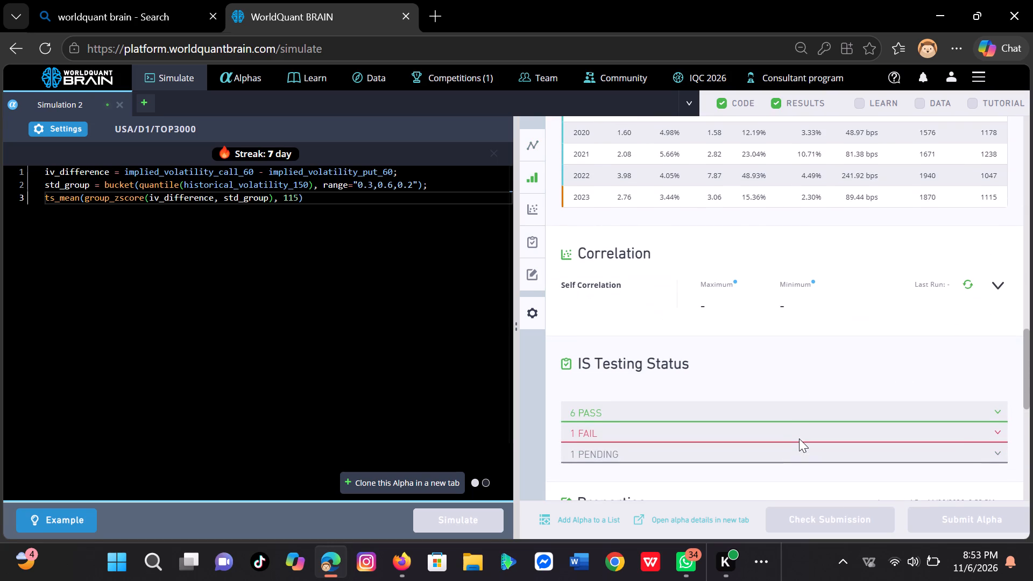
# Run the self-correlation calculation for the Simulation 2 alpha.
pyautogui.scroll(-1, 799, 438)
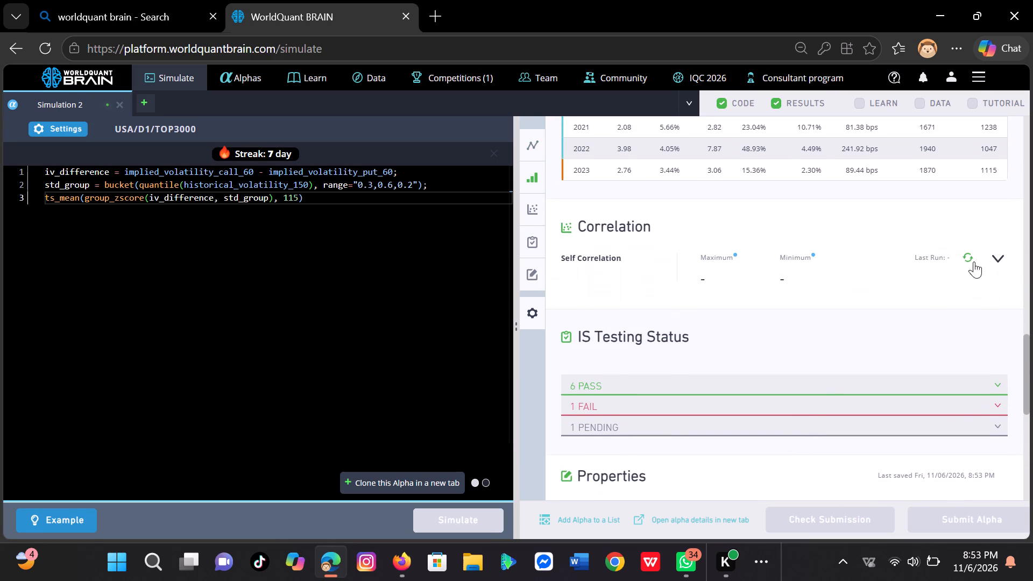
pyautogui.click(972, 256)
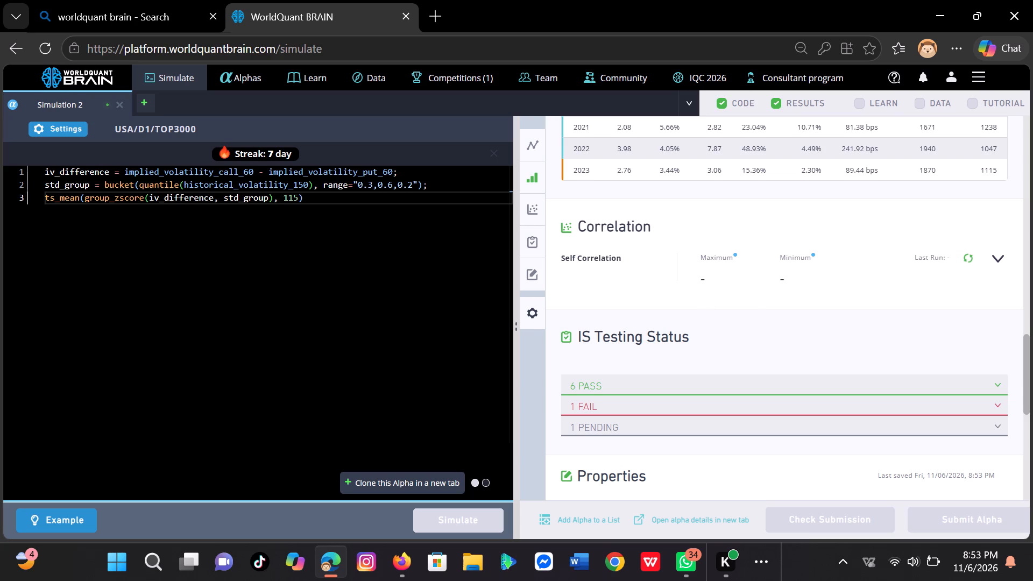
# Set the Simulation 2 neutralization to Industry and apply the settings.
pyautogui.click(72, 131)
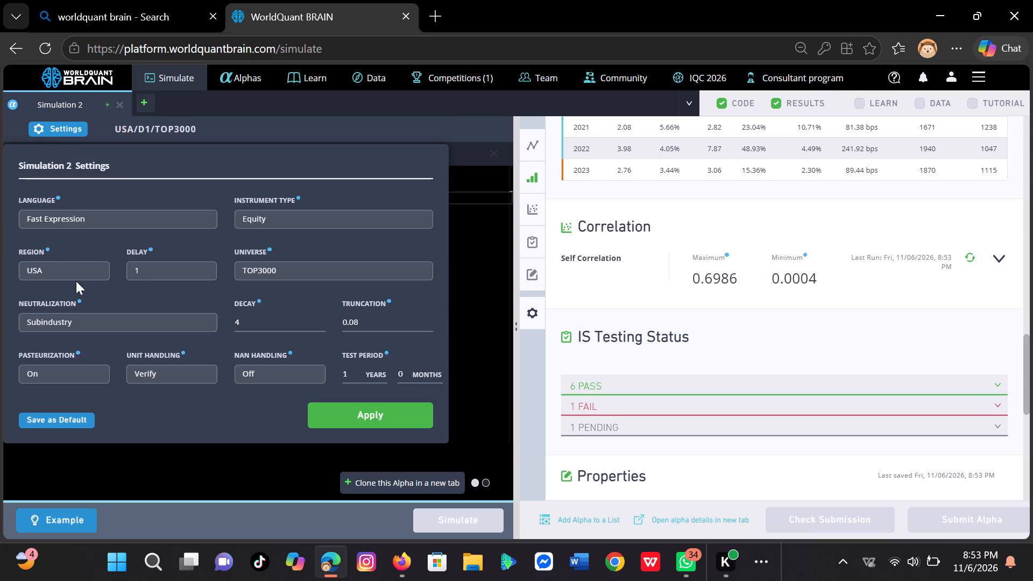
pyautogui.click(208, 321)
pyautogui.click(174, 398)
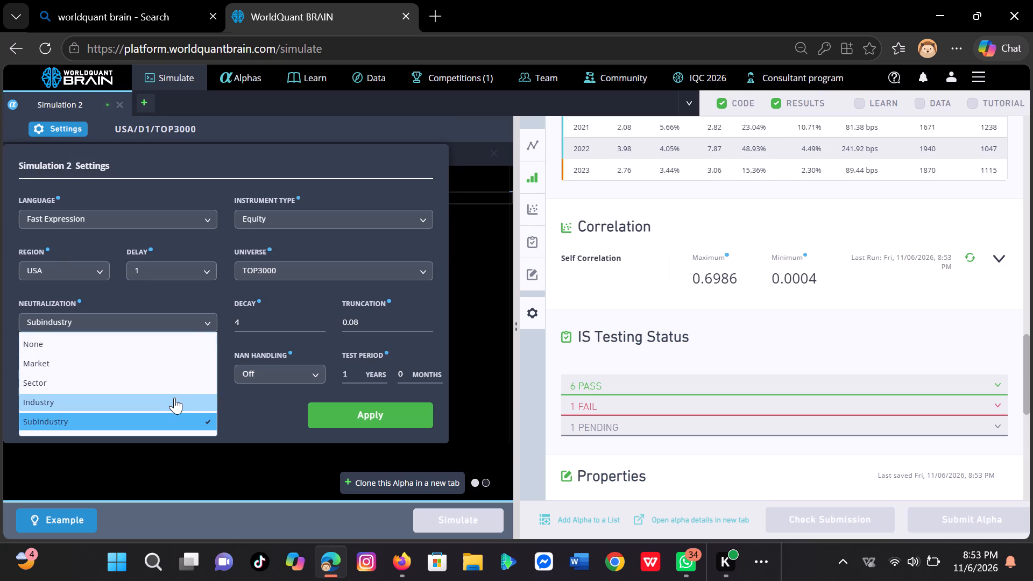
pyautogui.click(344, 420)
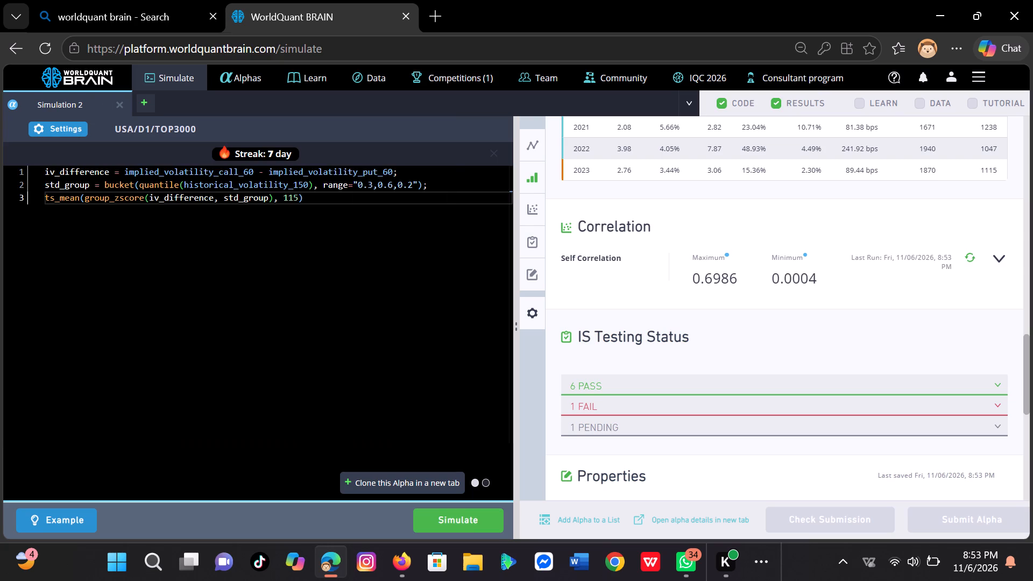
# Clone the alpha in a new tab and simulate the clone with its Industry neutralization settings applied.
pyautogui.click(422, 480)
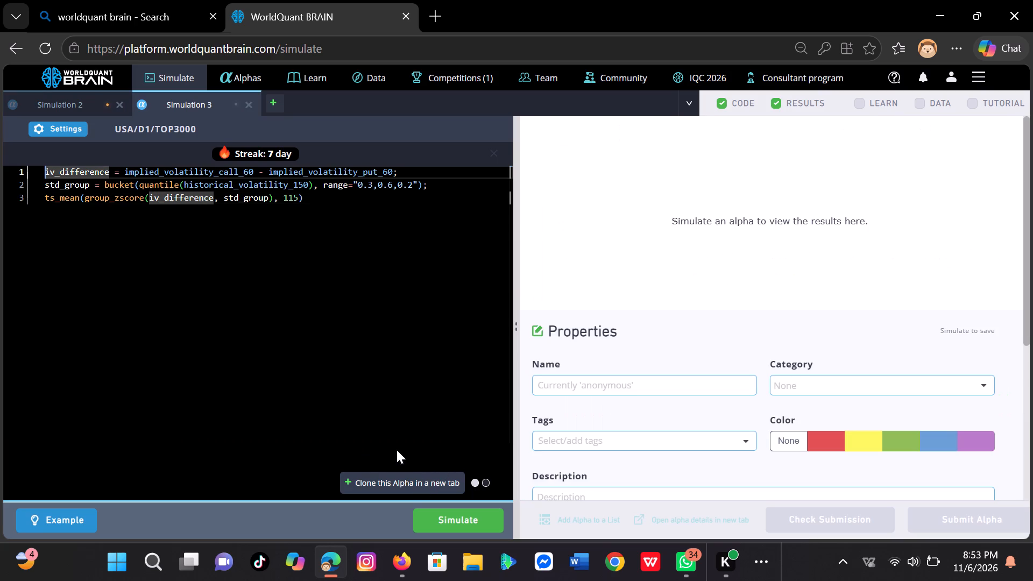
pyautogui.click(66, 131)
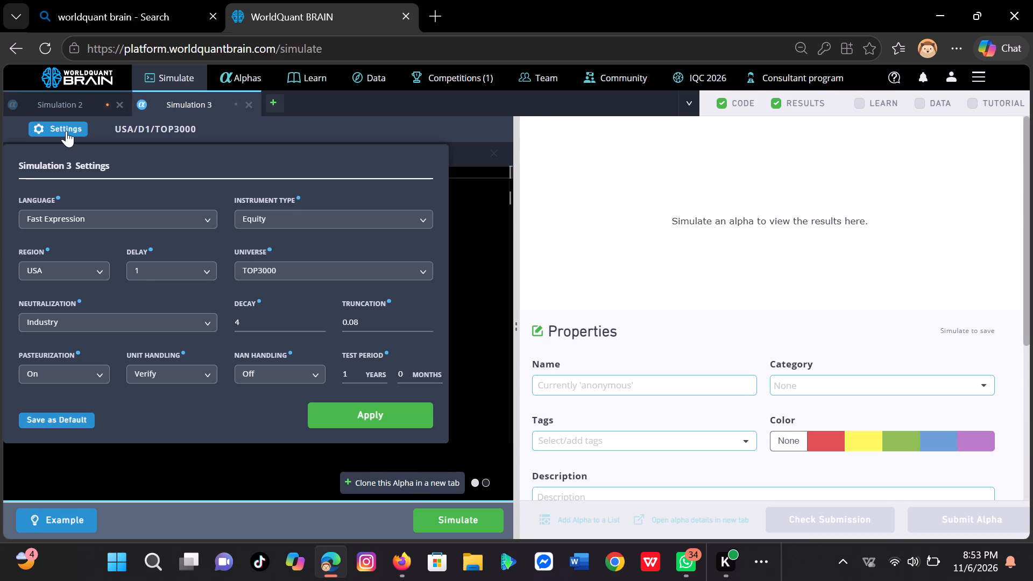
pyautogui.click(355, 411)
pyautogui.click(450, 518)
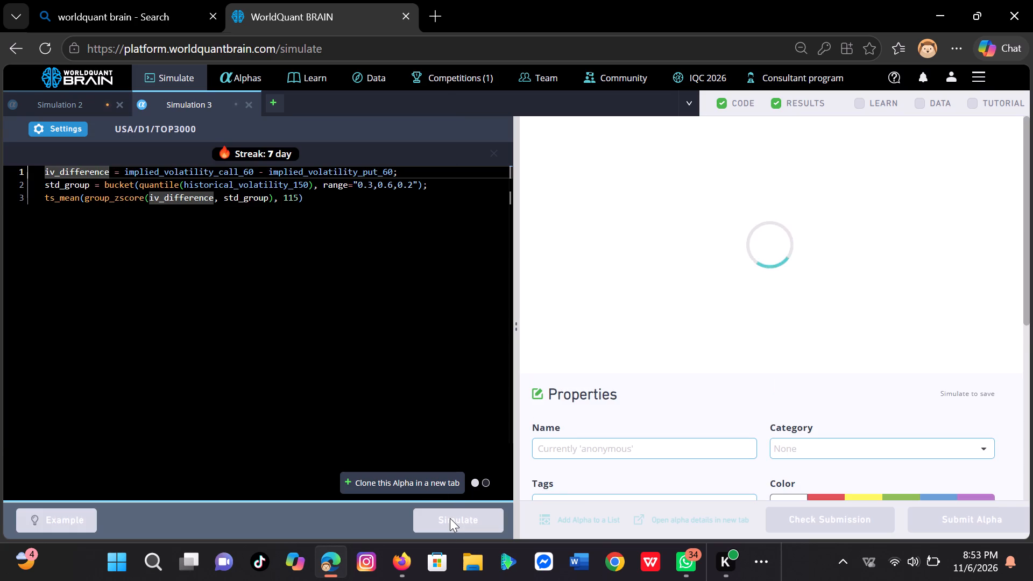
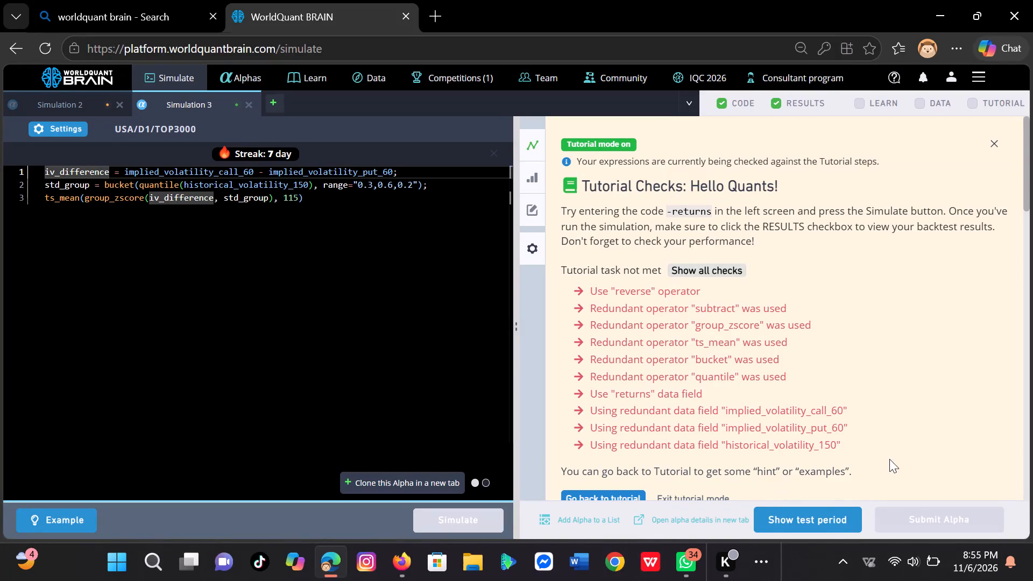
# Show the test period results of the Simulation 3 alpha and run its self-correlation calculation.
pyautogui.click(828, 525)
pyautogui.scroll(-1, 827, 425)
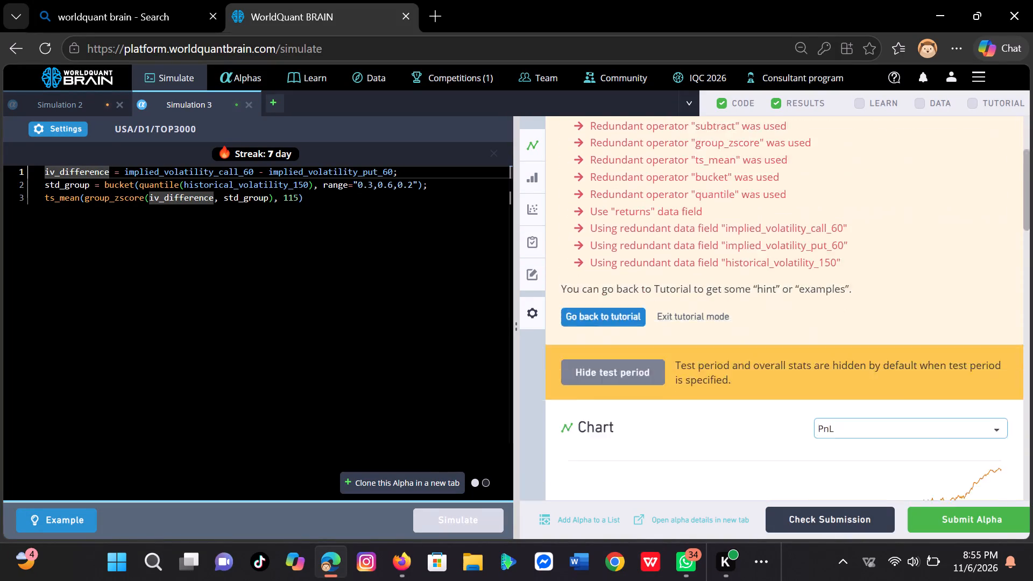
pyautogui.scroll(-2, 827, 425)
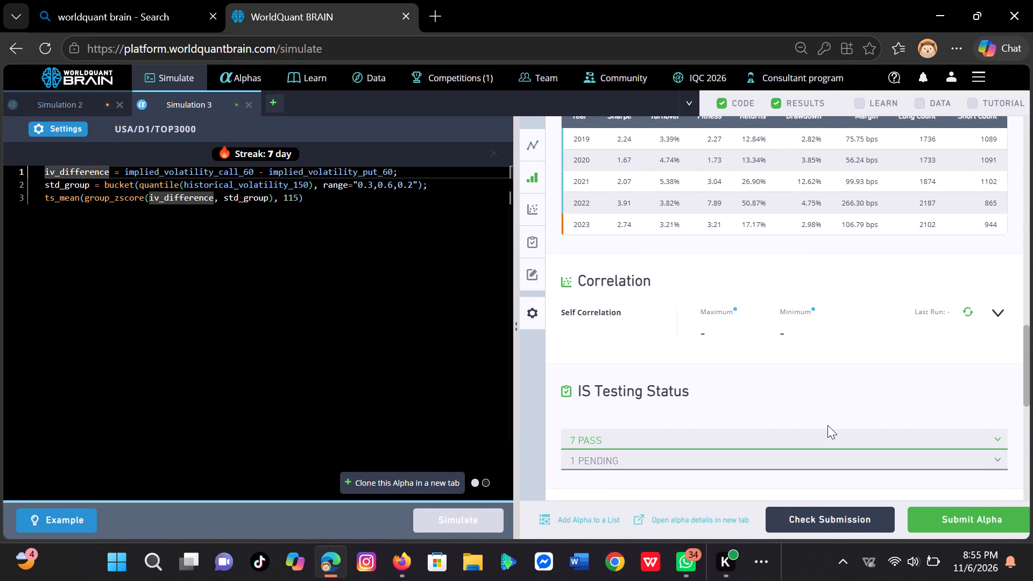
pyautogui.click(966, 310)
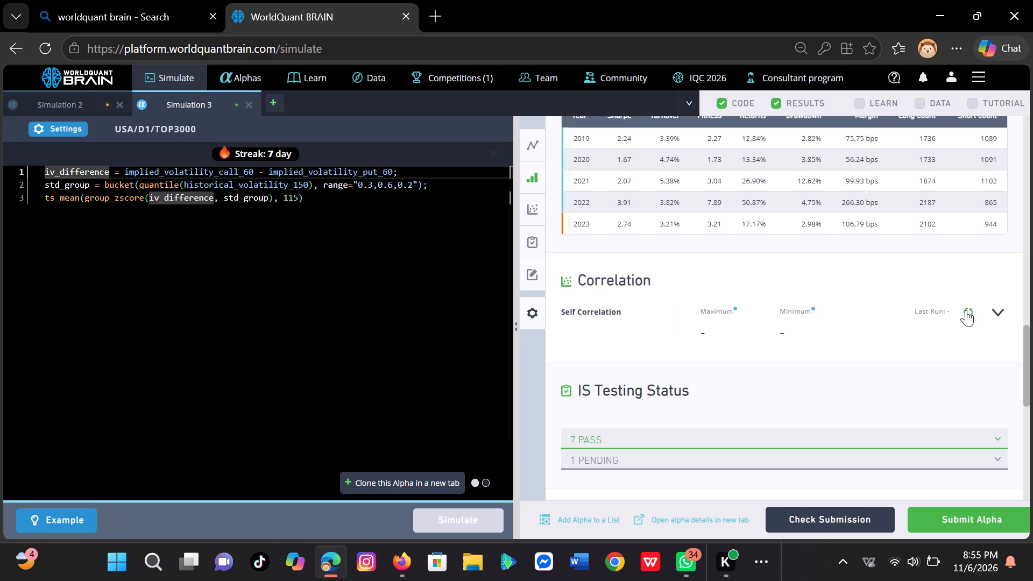
# Try to submit the Simulation 3 alpha.
pyautogui.click(967, 520)
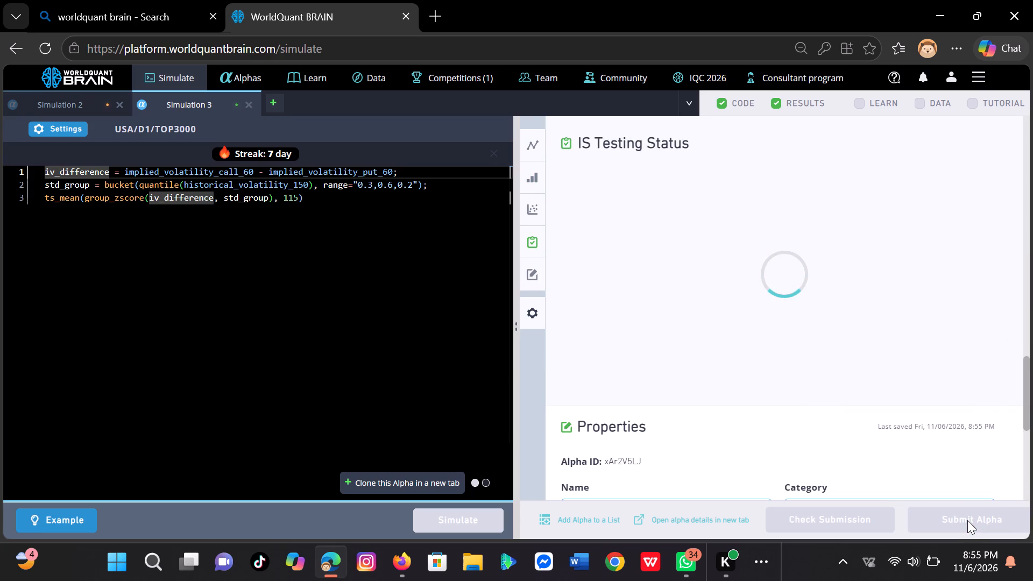
pyautogui.scroll(3, 967, 520)
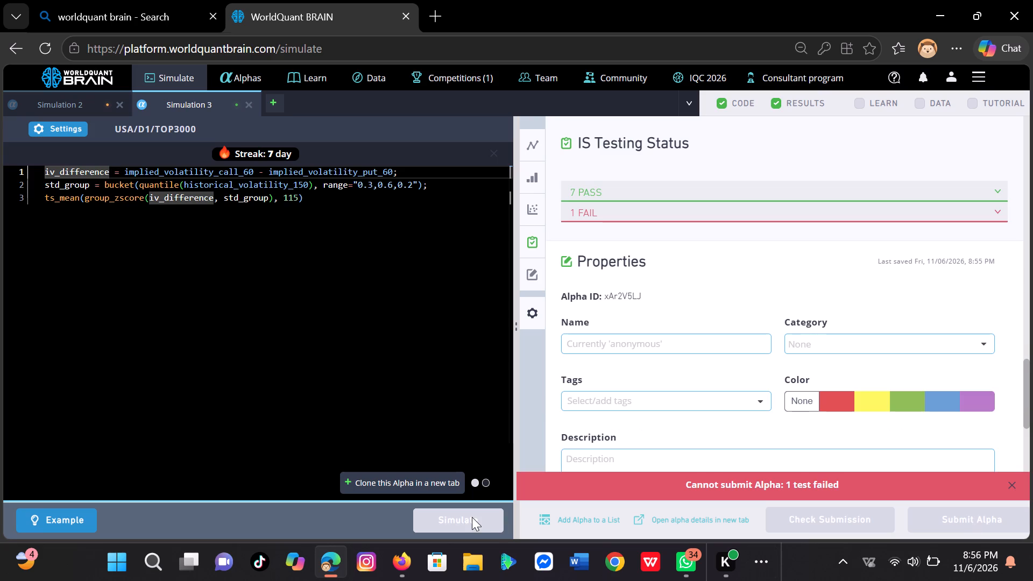
# Clone the Simulation 3 alpha in a new tab and apply Sector neutralization in the clone's settings.
pyautogui.click(451, 476)
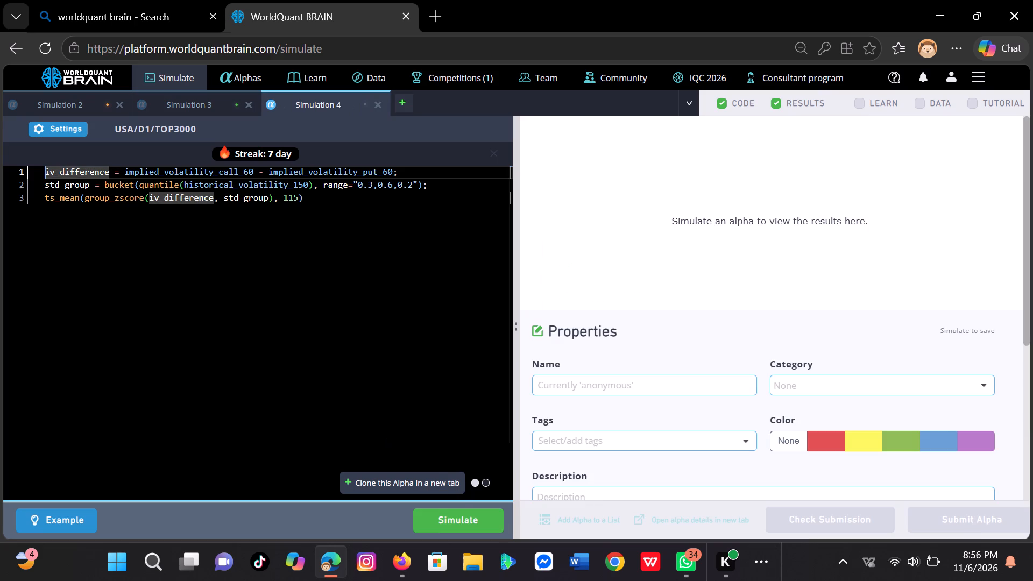
pyautogui.click(65, 121)
pyautogui.click(203, 324)
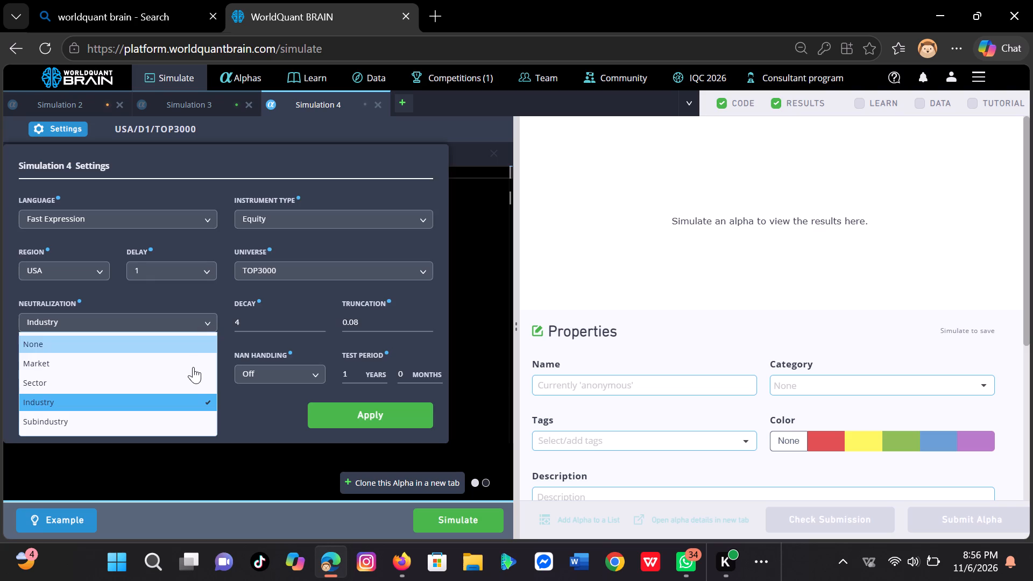
pyautogui.click(193, 378)
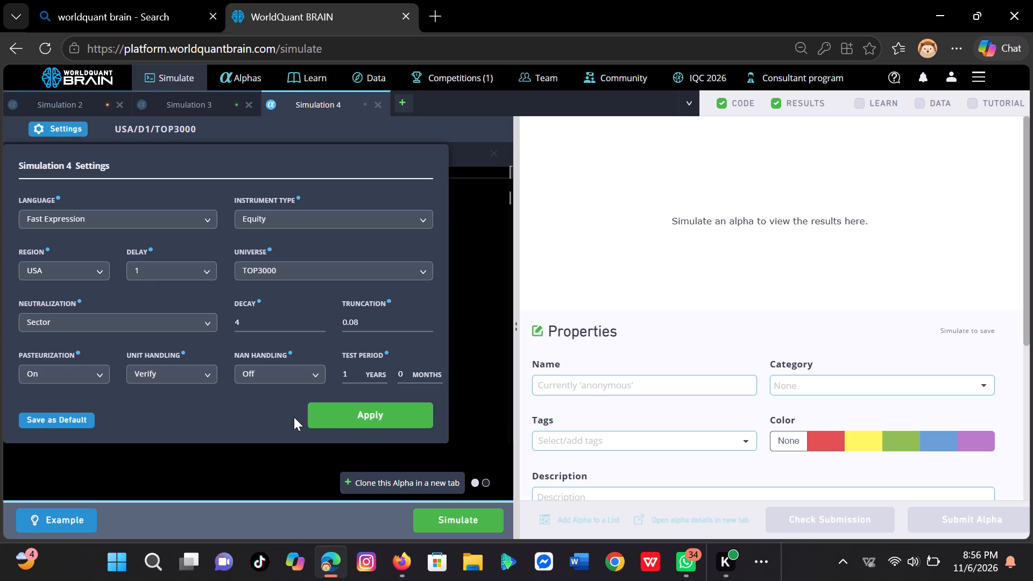
pyautogui.click(323, 411)
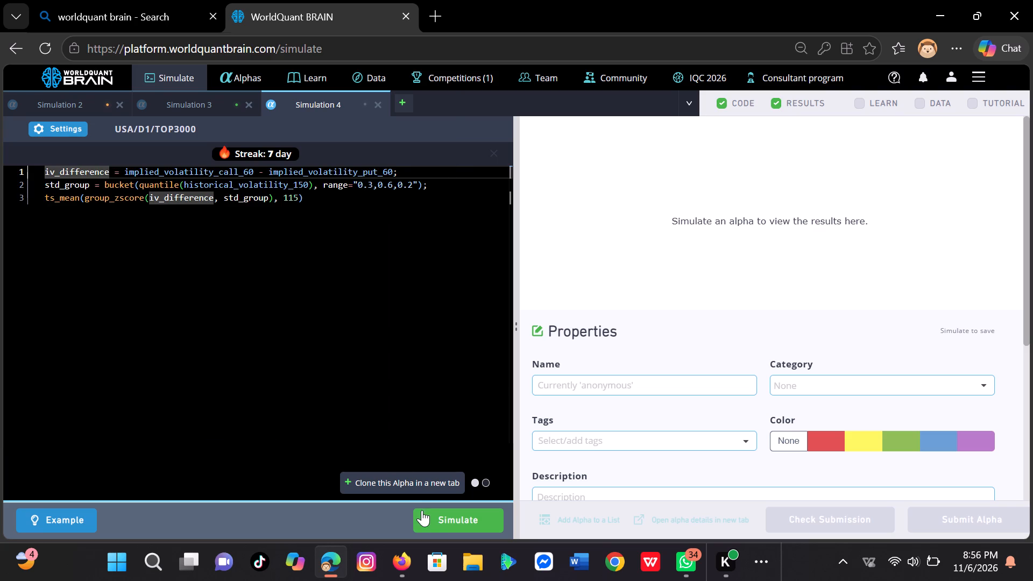
# Simulate the Simulation 4 alpha with its Sector neutralization settings.
pyautogui.click(438, 517)
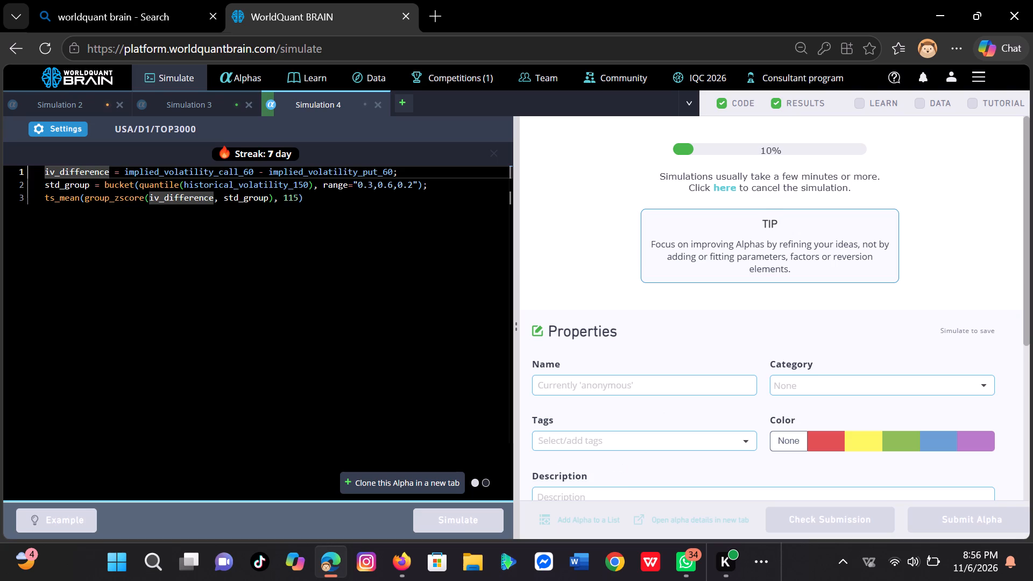
pyautogui.scroll(-1, 695, 386)
pyautogui.scroll(2, 695, 386)
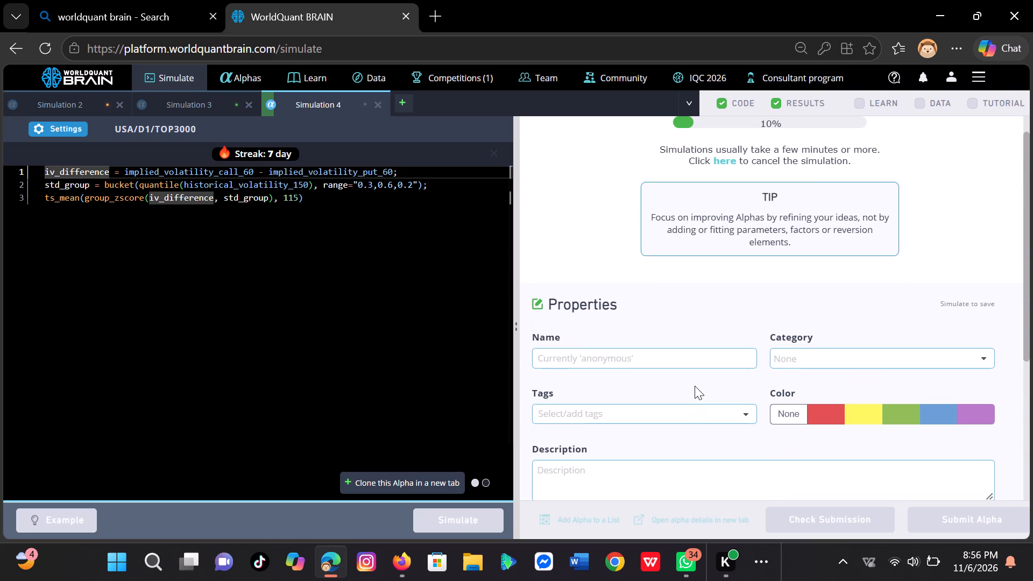
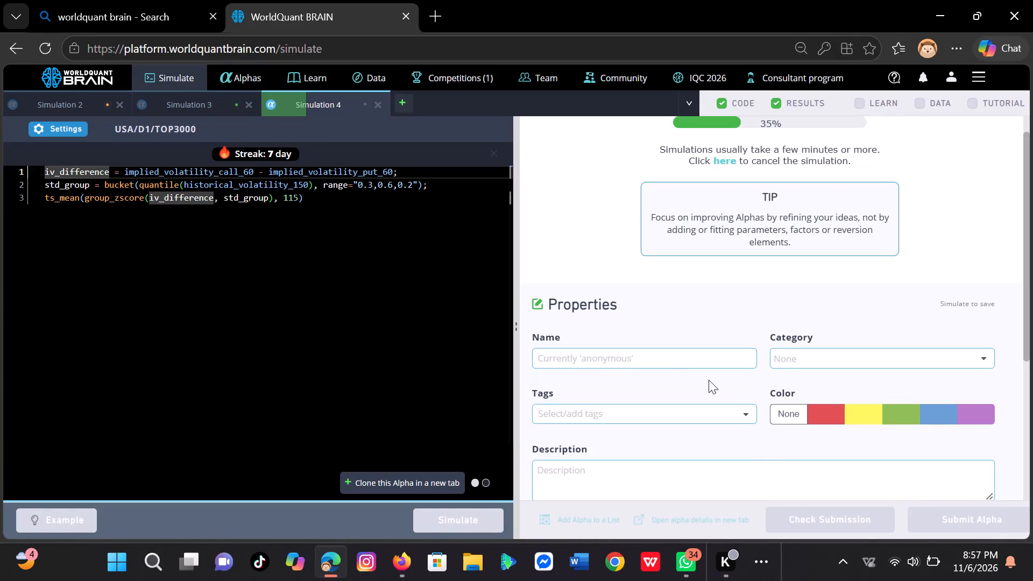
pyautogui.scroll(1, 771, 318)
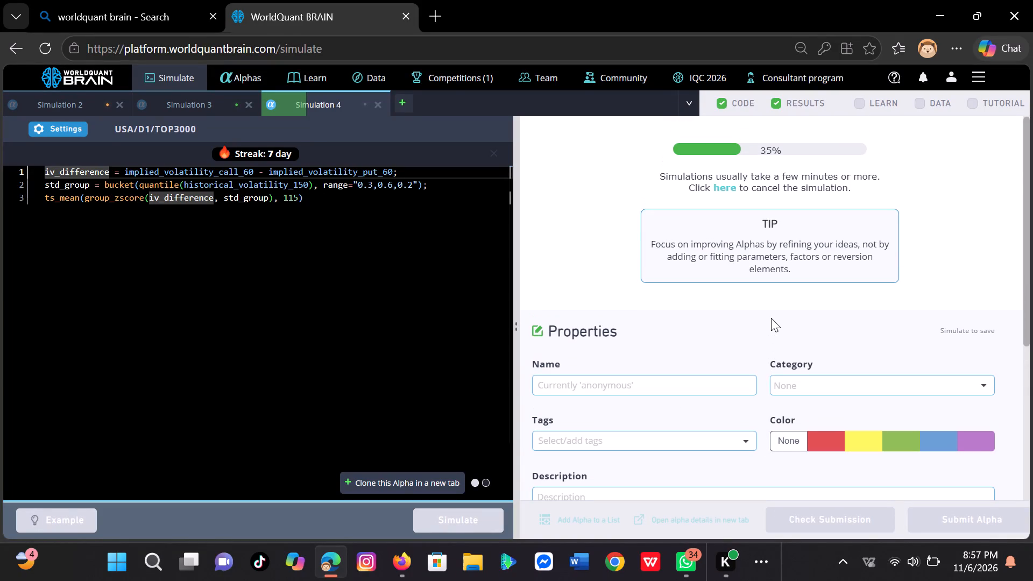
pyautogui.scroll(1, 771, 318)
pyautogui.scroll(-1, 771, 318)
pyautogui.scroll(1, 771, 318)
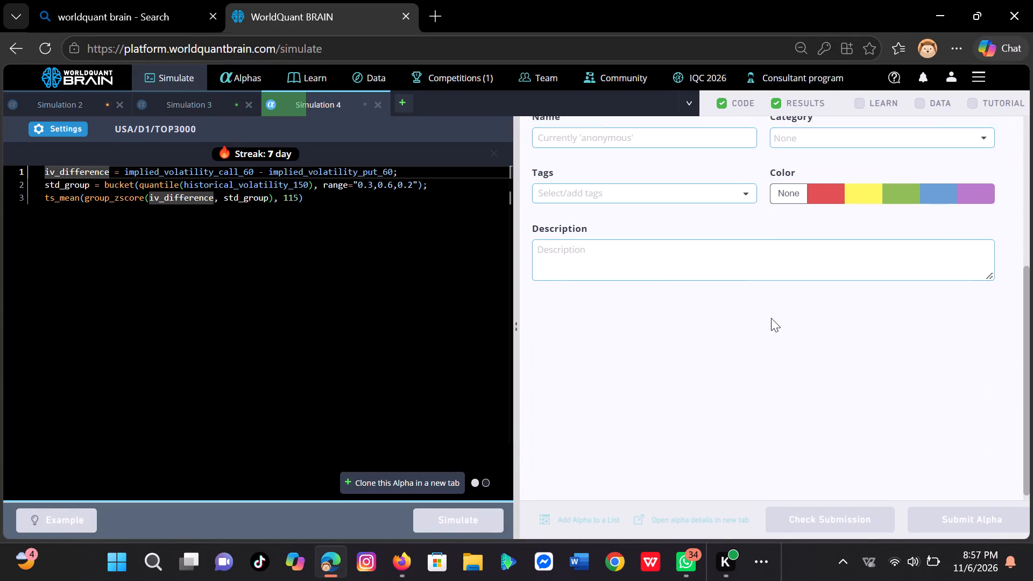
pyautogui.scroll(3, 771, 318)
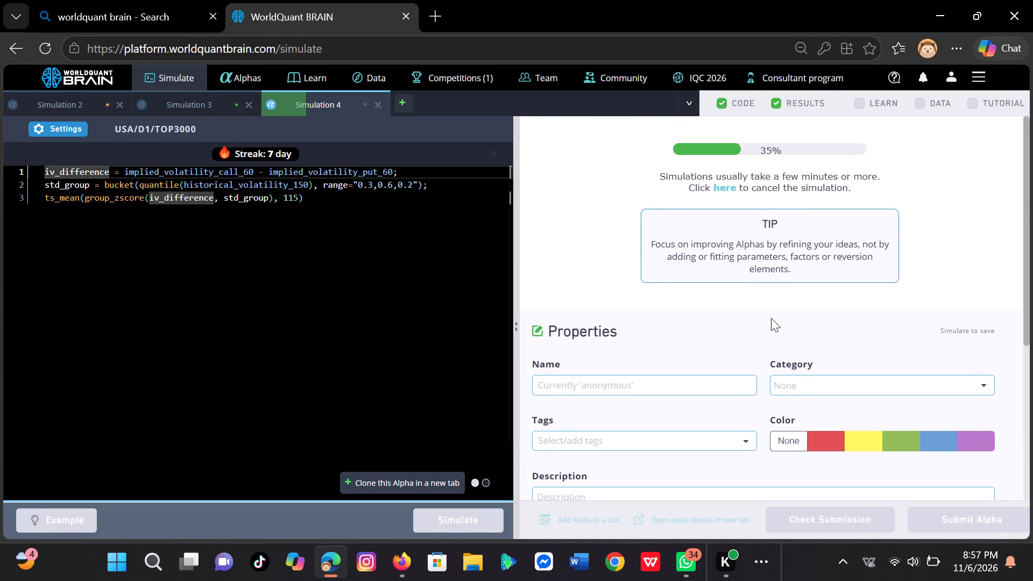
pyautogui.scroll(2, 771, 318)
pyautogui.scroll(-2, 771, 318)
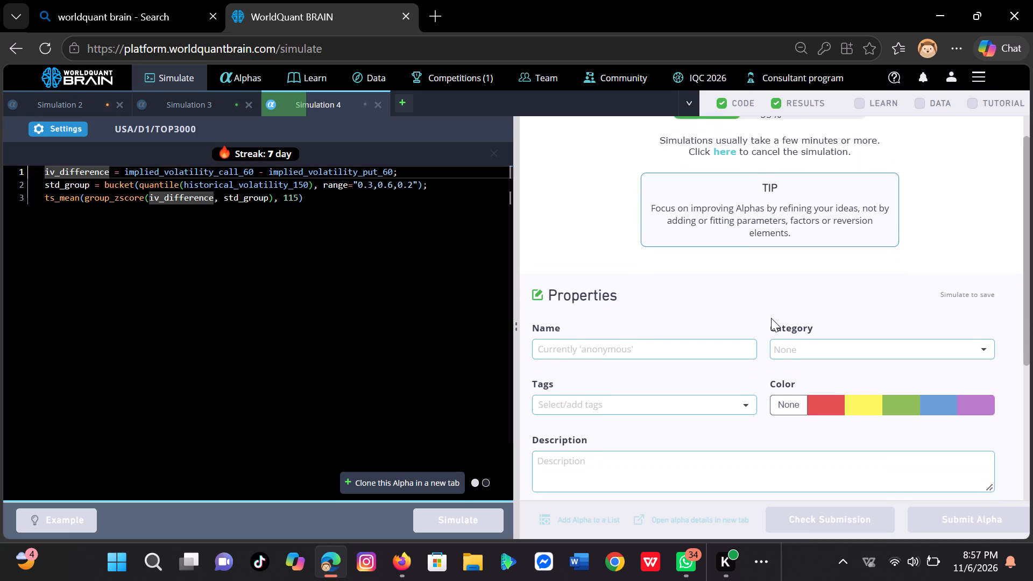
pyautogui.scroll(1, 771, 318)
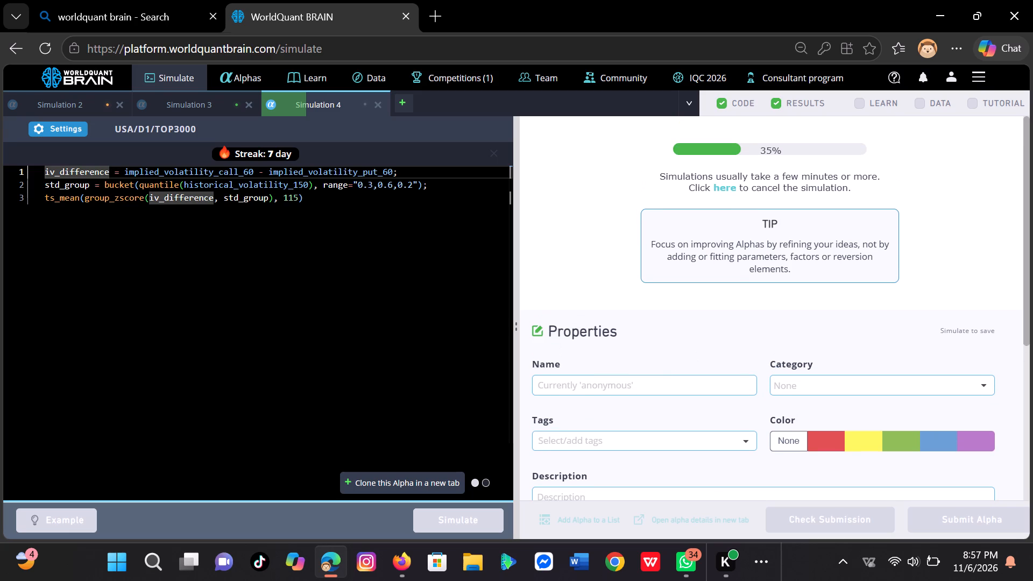
# Open a new blank simulation tab next to Simulation 4.
pyautogui.click(399, 100)
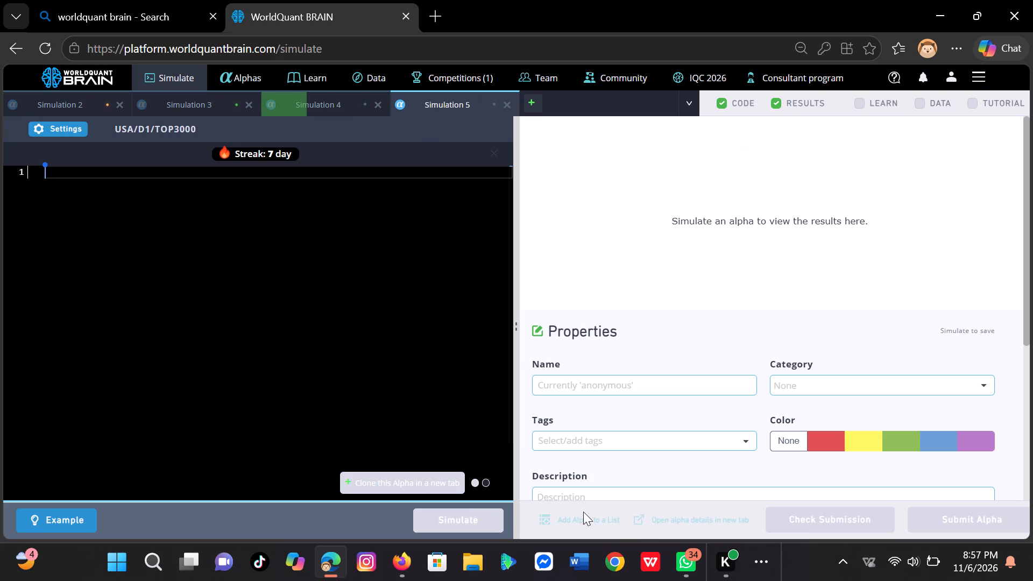
# Switch to WhatsApp.
pyautogui.click(689, 562)
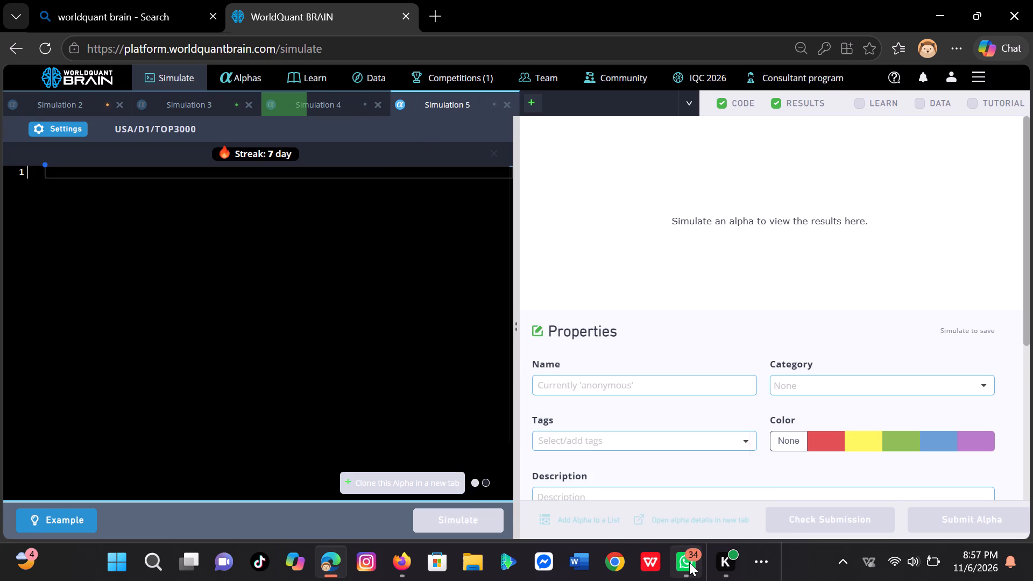
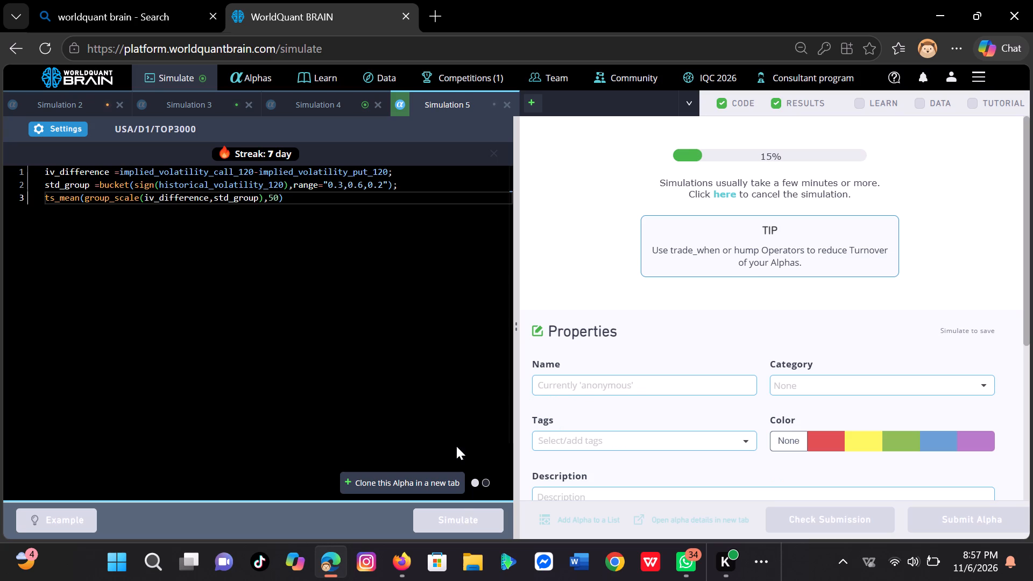
# Switch back to the Simulation 4 alpha to view its simulation results.
pyautogui.click(358, 99)
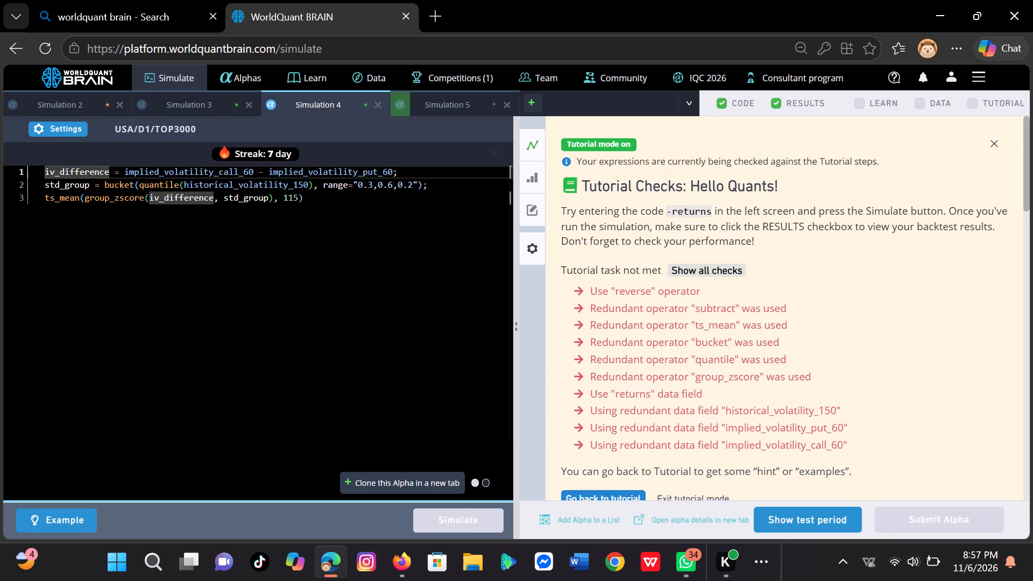
# Show the test period results of the Simulation 4 alpha and run its self-correlation calculation.
pyautogui.click(797, 514)
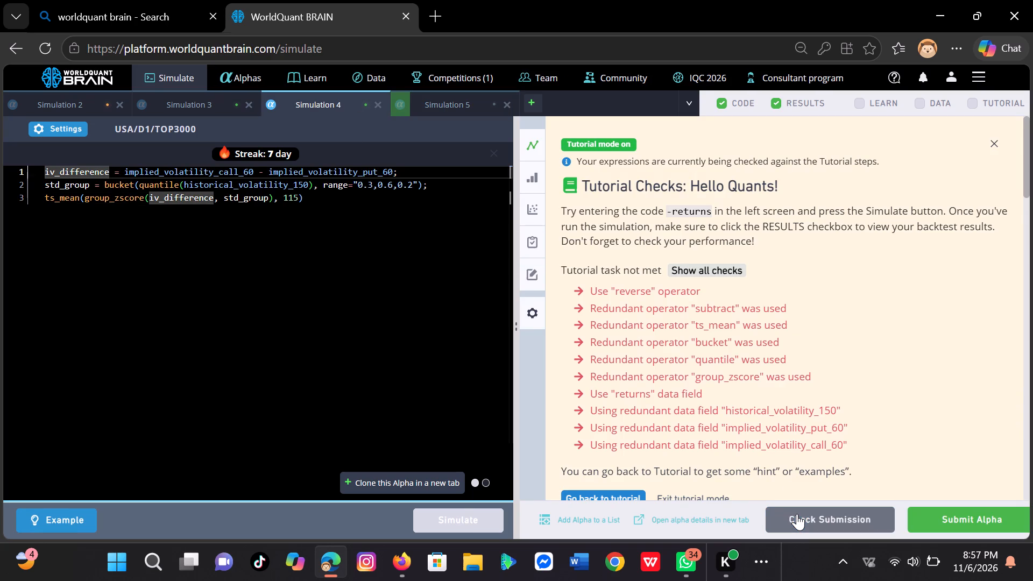
pyautogui.scroll(-1, 812, 444)
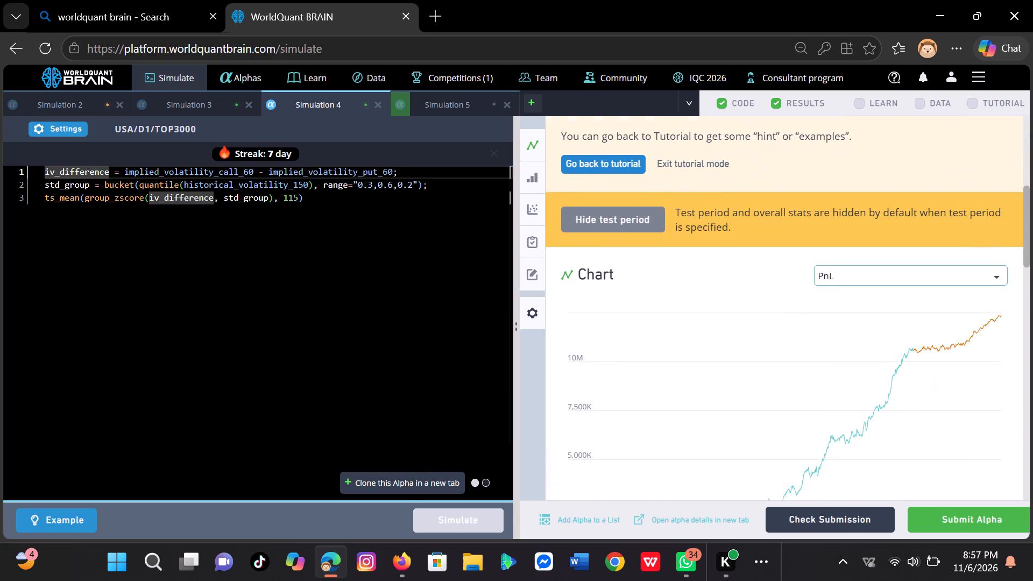
pyautogui.scroll(-3, 812, 444)
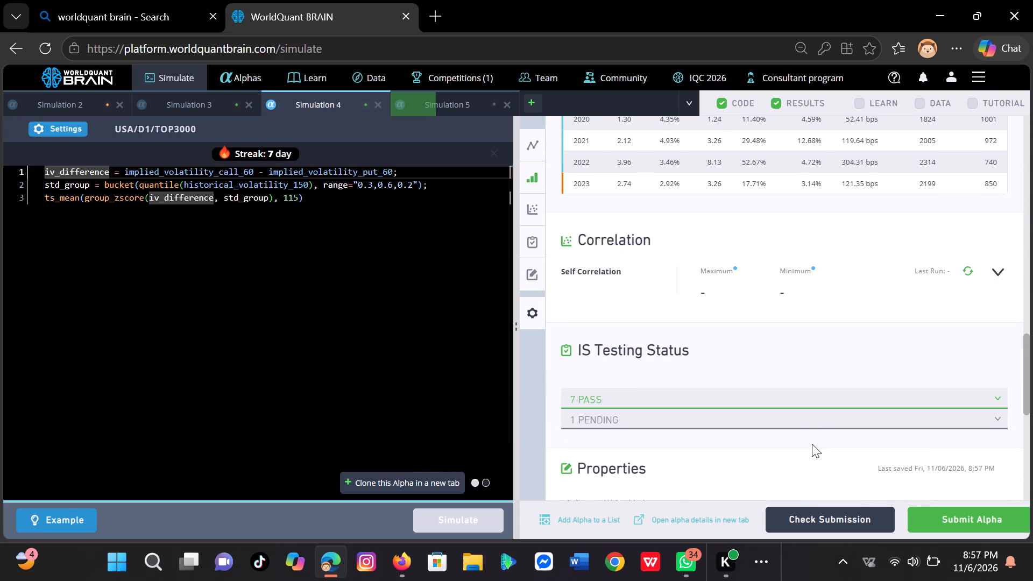
pyautogui.click(967, 266)
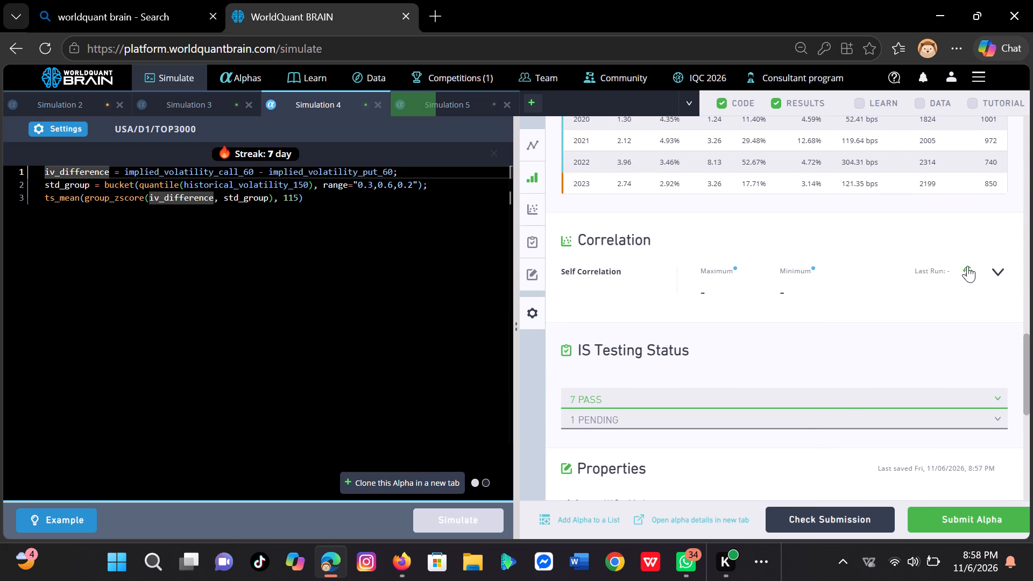
pyautogui.click(971, 268)
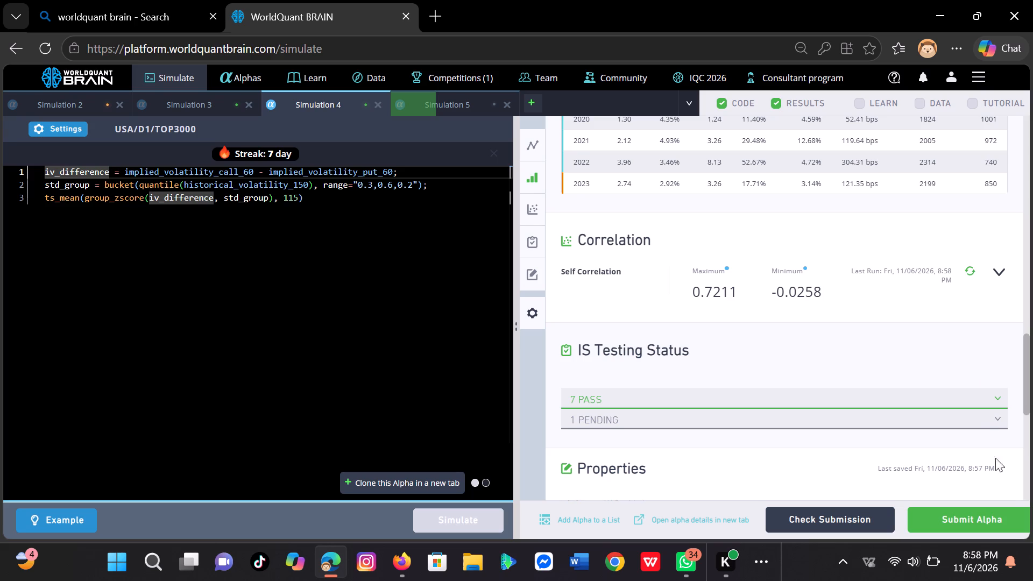
# Try to submit the Simulation 4 alpha.
pyautogui.click(980, 527)
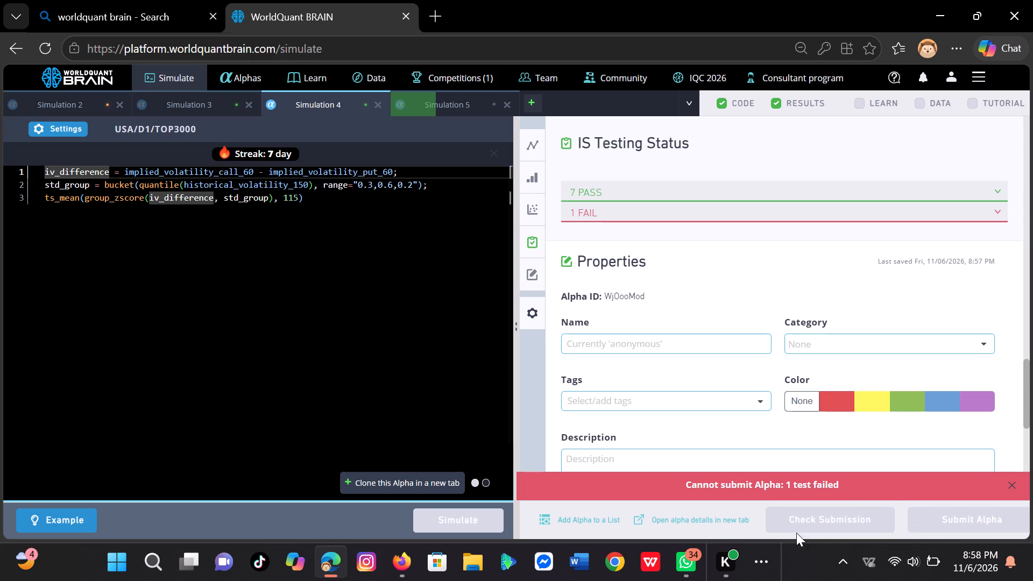
# Clone the Simulation 4 alpha in a new tab and apply a decay of 0 in the clone's settings.
pyautogui.click(407, 478)
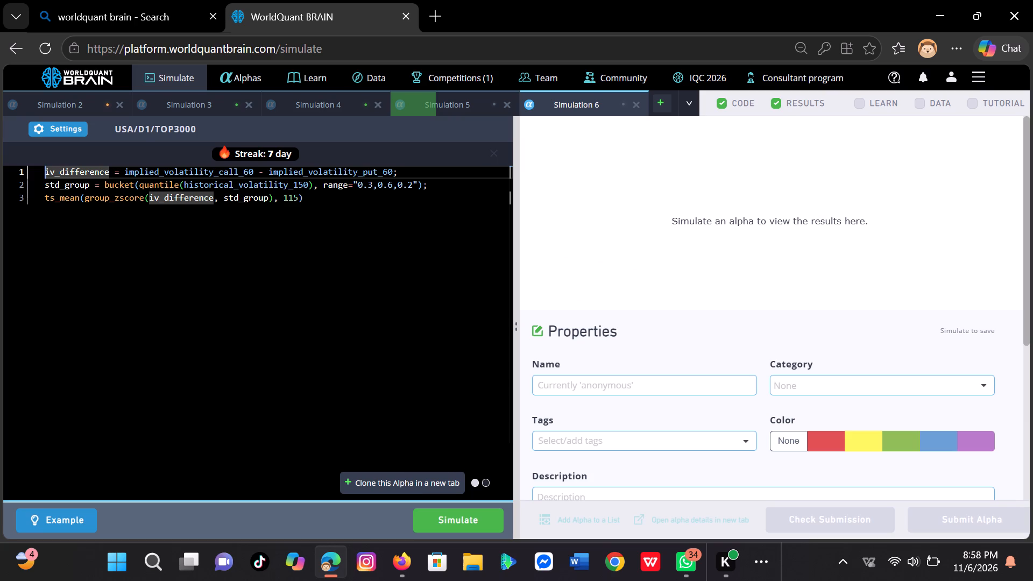
pyautogui.click(73, 123)
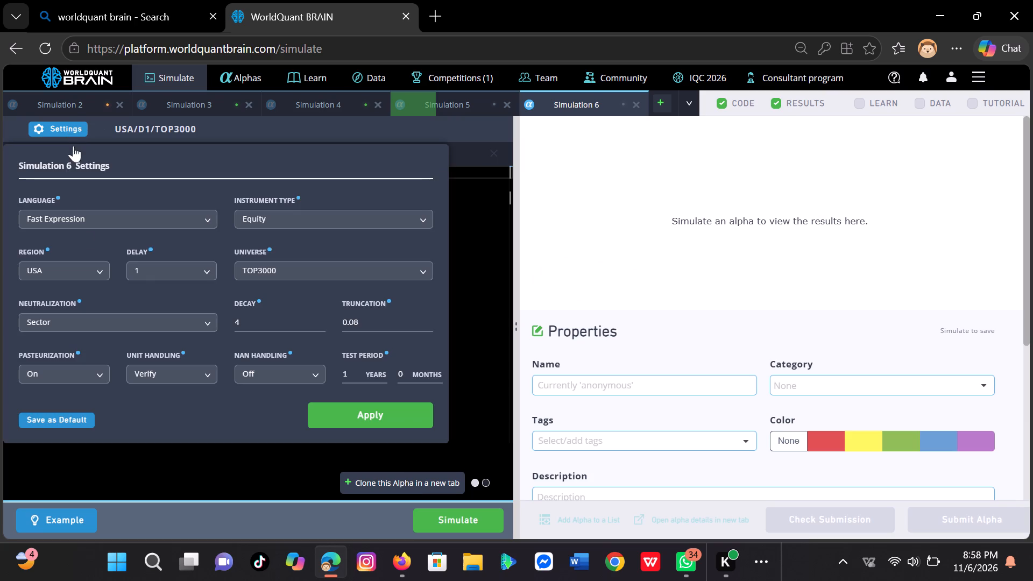
pyautogui.click(250, 320)
pyautogui.press('BackSpace')
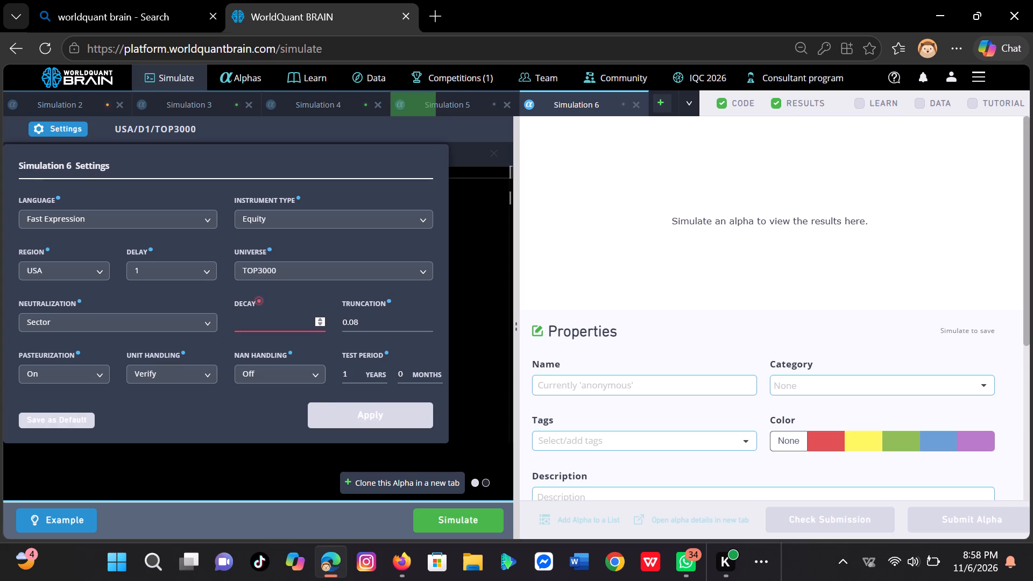
pyautogui.press('0')
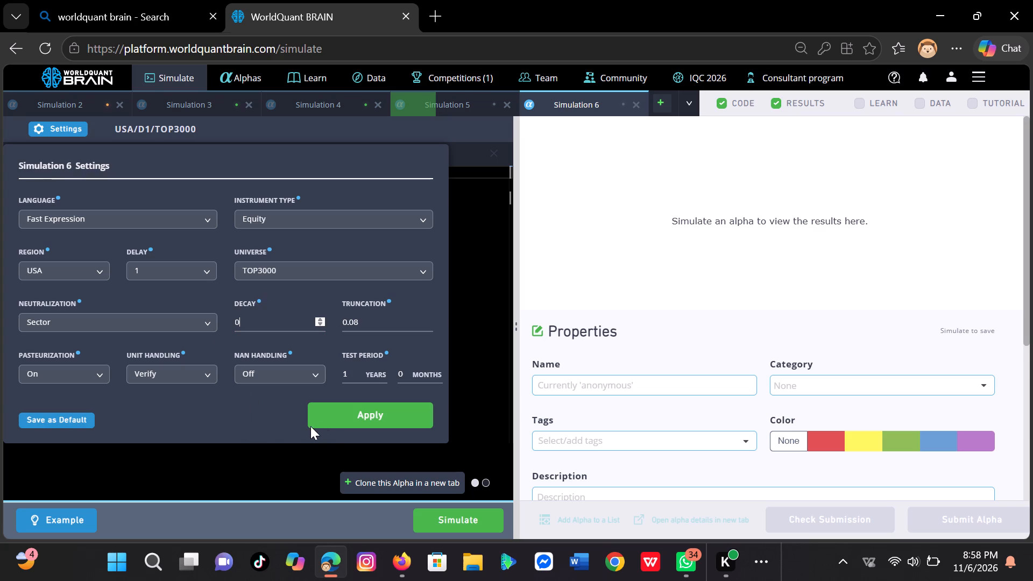
pyautogui.click(335, 414)
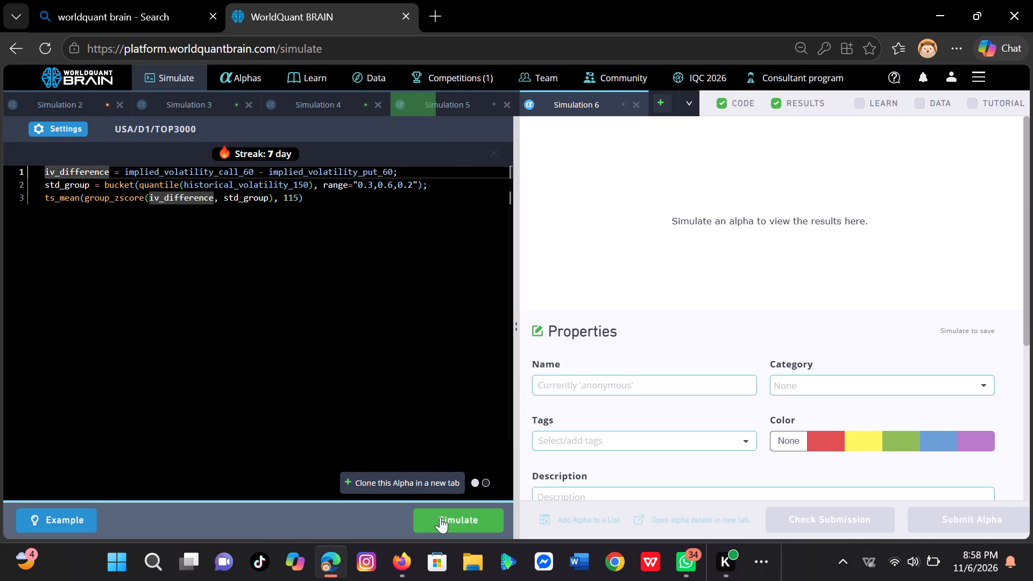
# Simulate the Simulation 6 alpha with Sector neutralization and decay 0.
pyautogui.click(440, 517)
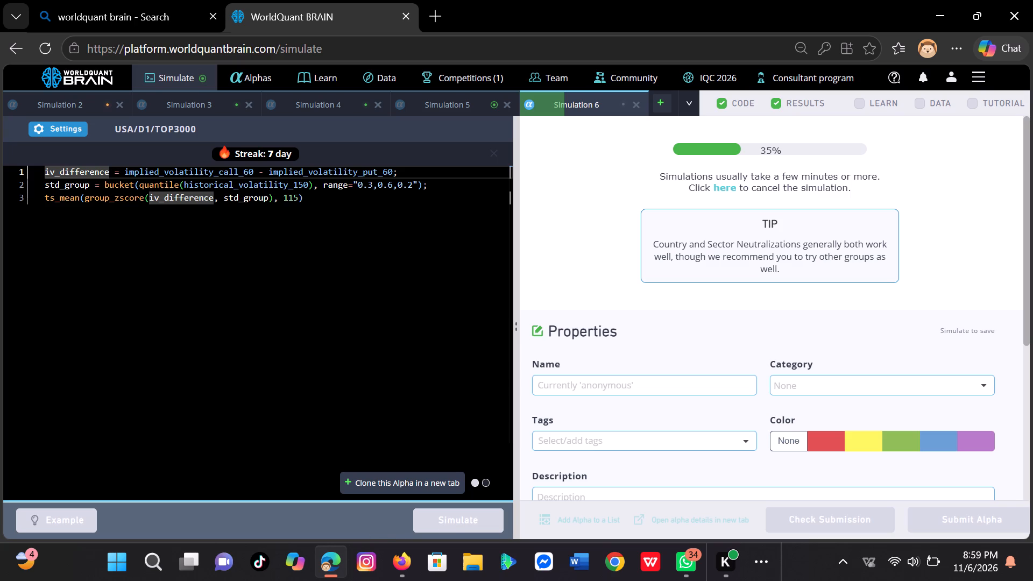
# Show the test period results of the Simulation 5 alpha, run its self-correlation calculation and review its IS testing status.
pyautogui.click(460, 92)
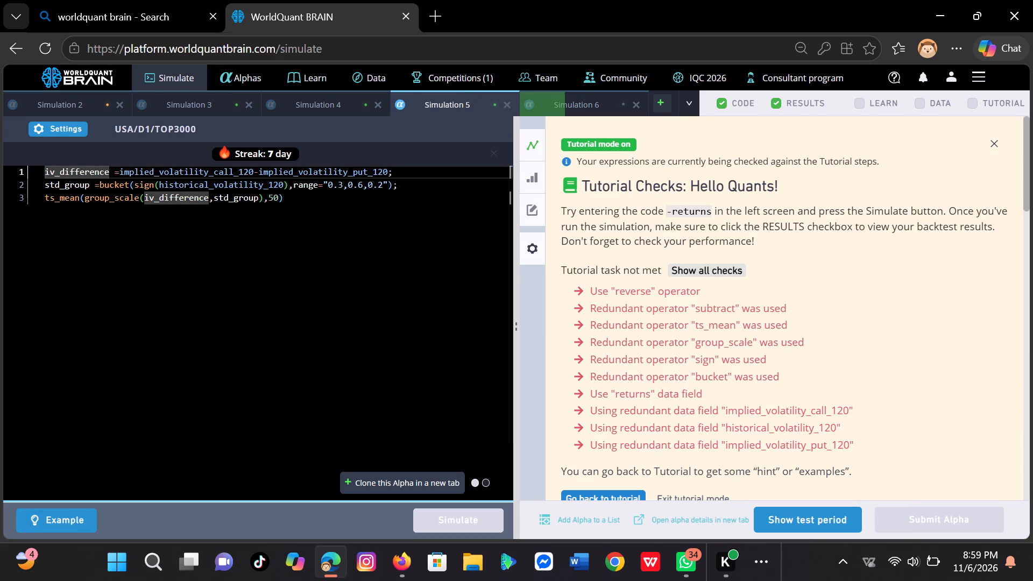
pyautogui.click(817, 514)
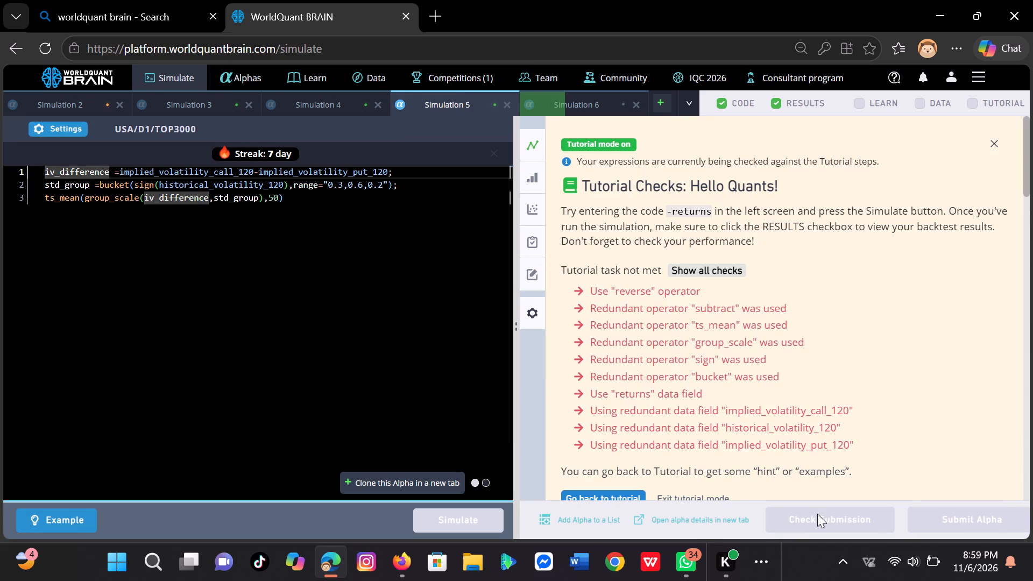
pyautogui.scroll(-2, 813, 470)
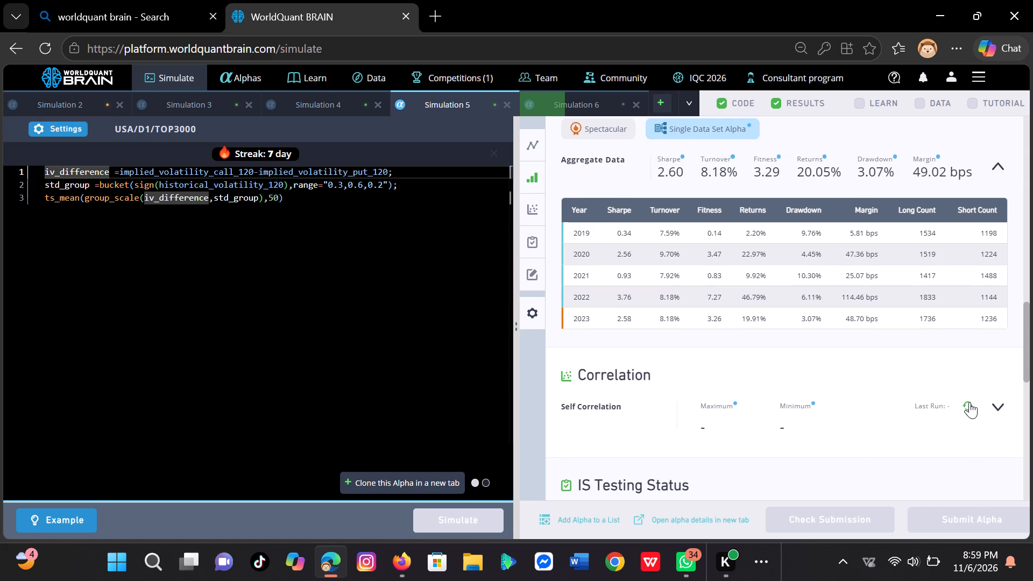
pyautogui.click(970, 402)
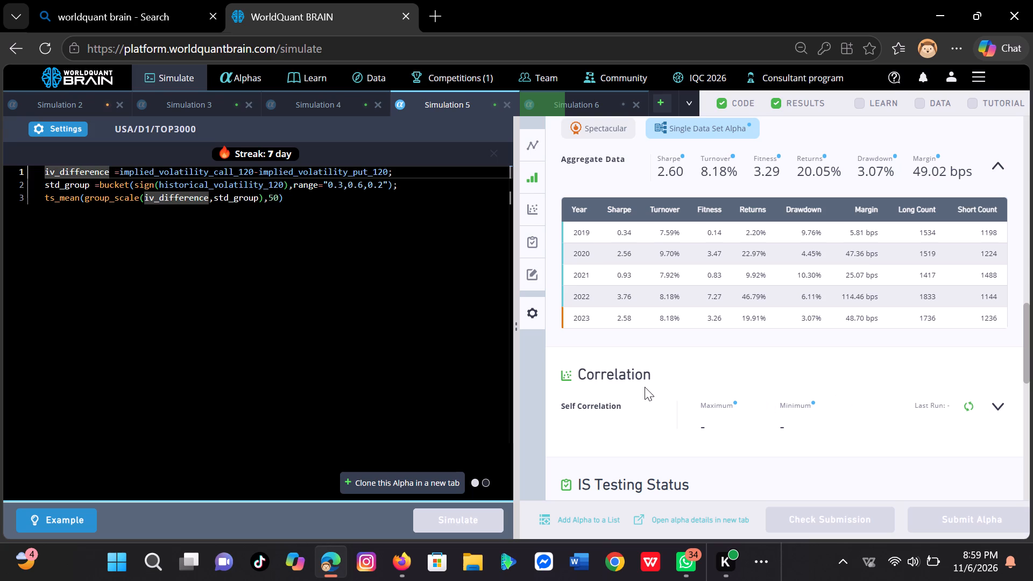
pyautogui.scroll(-2, 645, 387)
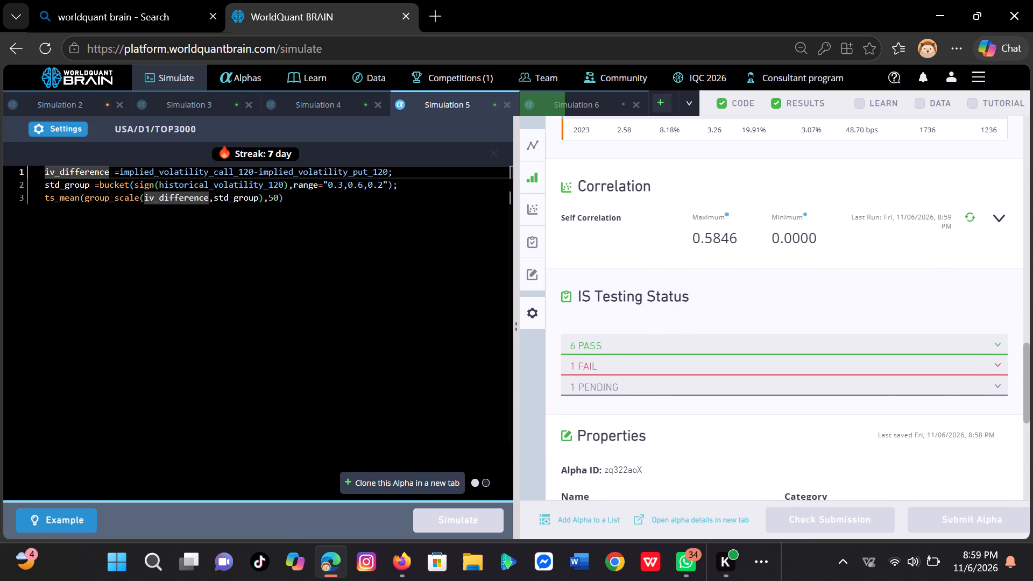
# Clone the Simulation 5 alpha in a new tab and apply a decay of 0 in the clone's settings.
pyautogui.click(399, 479)
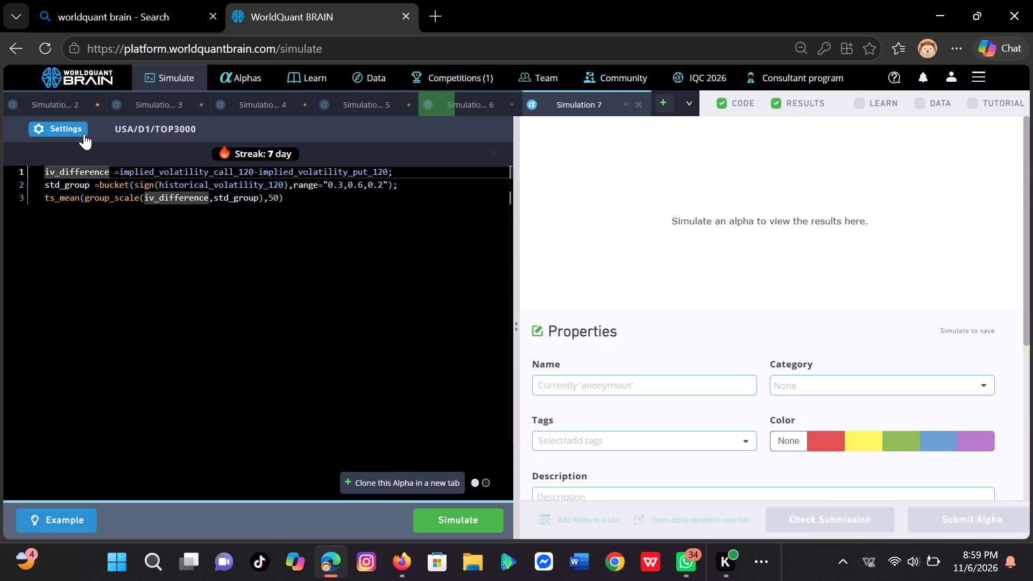
pyautogui.click(76, 125)
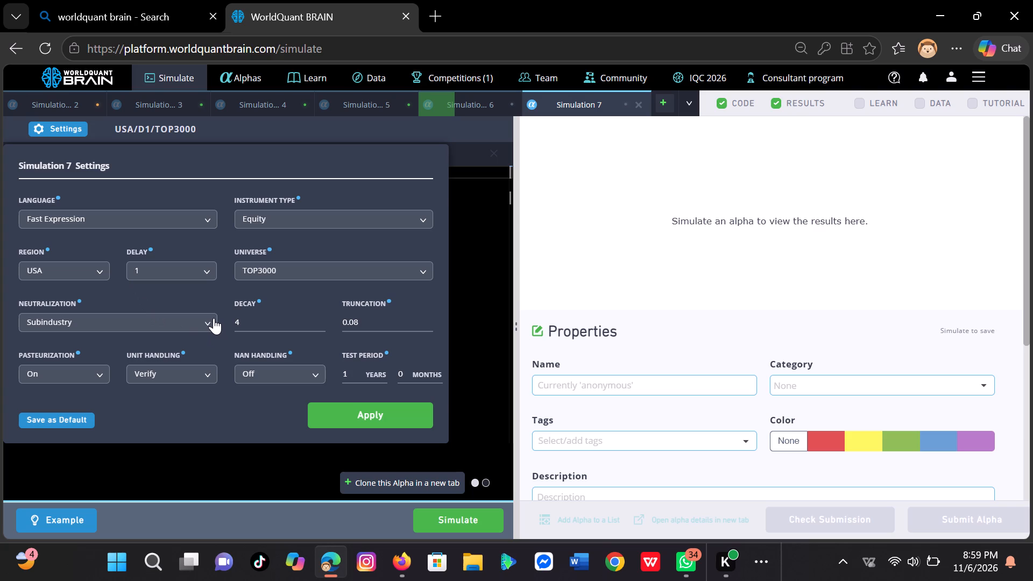
pyautogui.click(250, 322)
pyautogui.press('BackSpace')
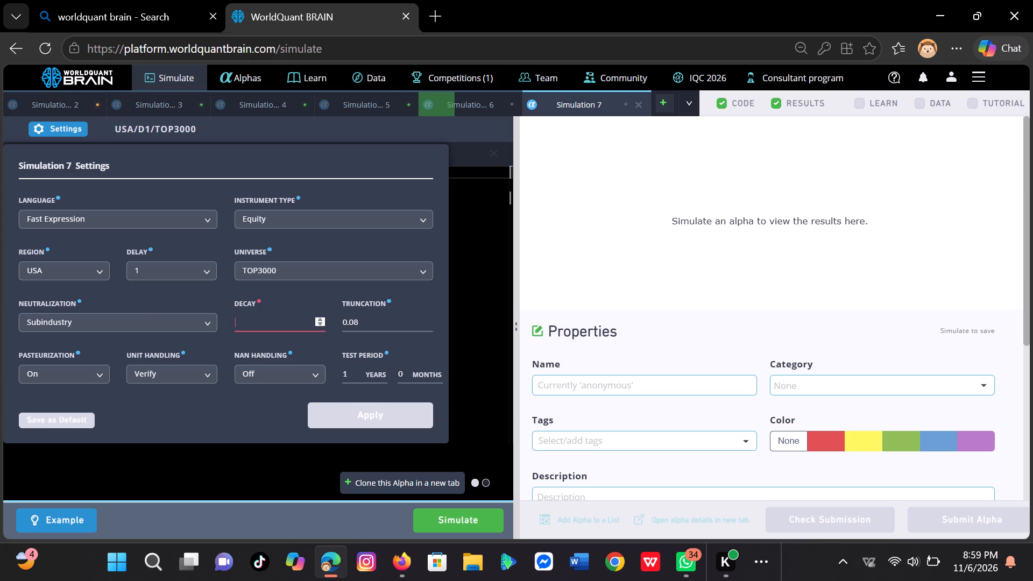
pyautogui.press('0')
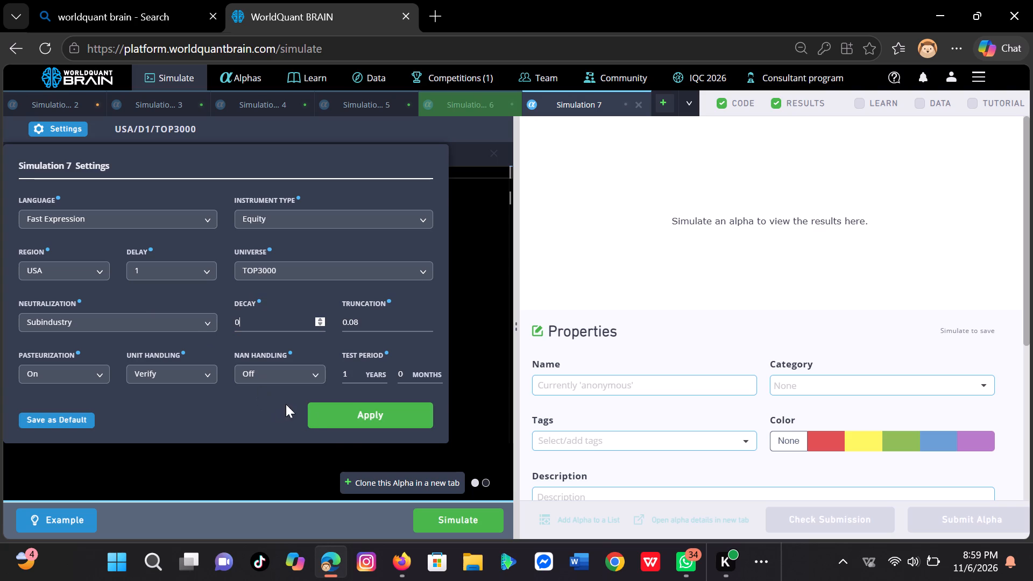
pyautogui.click(365, 420)
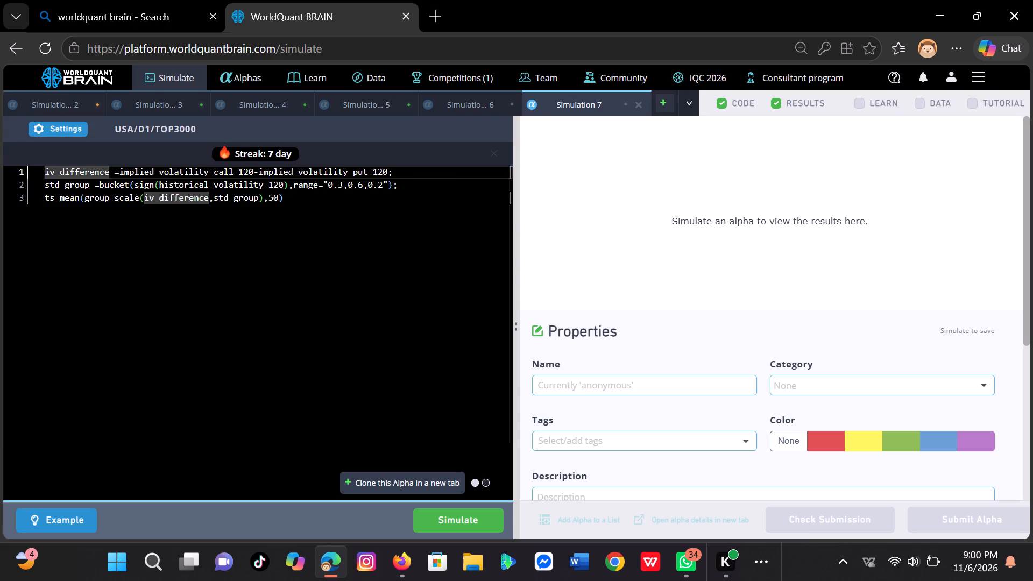
# Simulate the Simulation 7 alpha with Subindustry neutralization and decay 0.
pyautogui.click(464, 519)
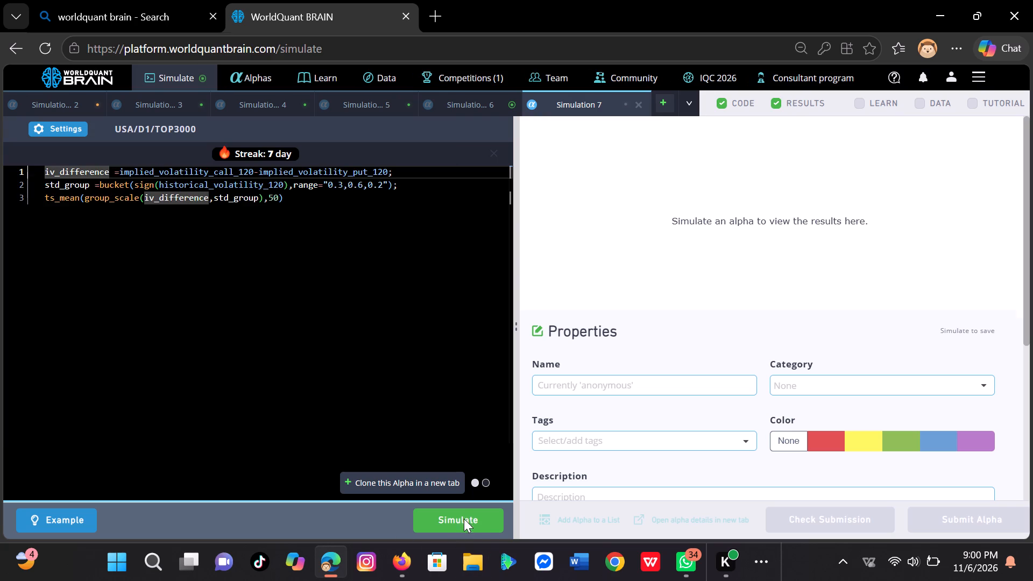
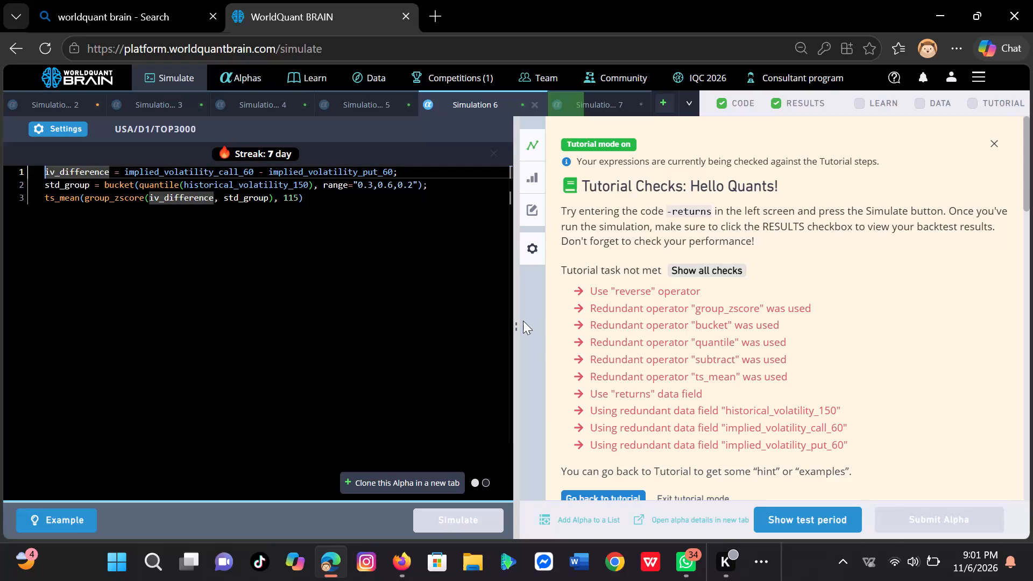
# Show the test period results of the Simulation 6 alpha and run its self-correlation calculation.
pyautogui.click(787, 510)
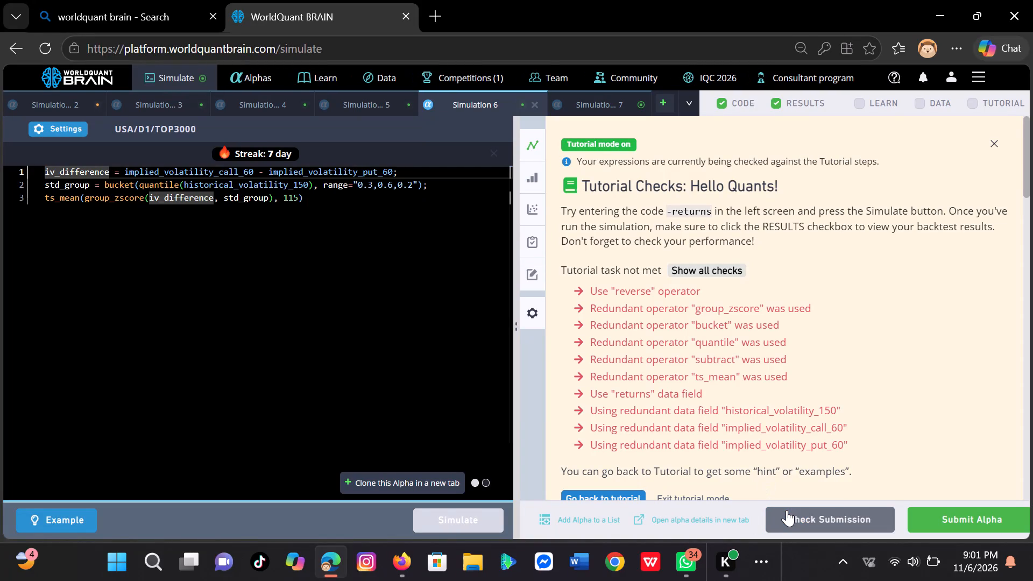
pyautogui.scroll(-1, 793, 461)
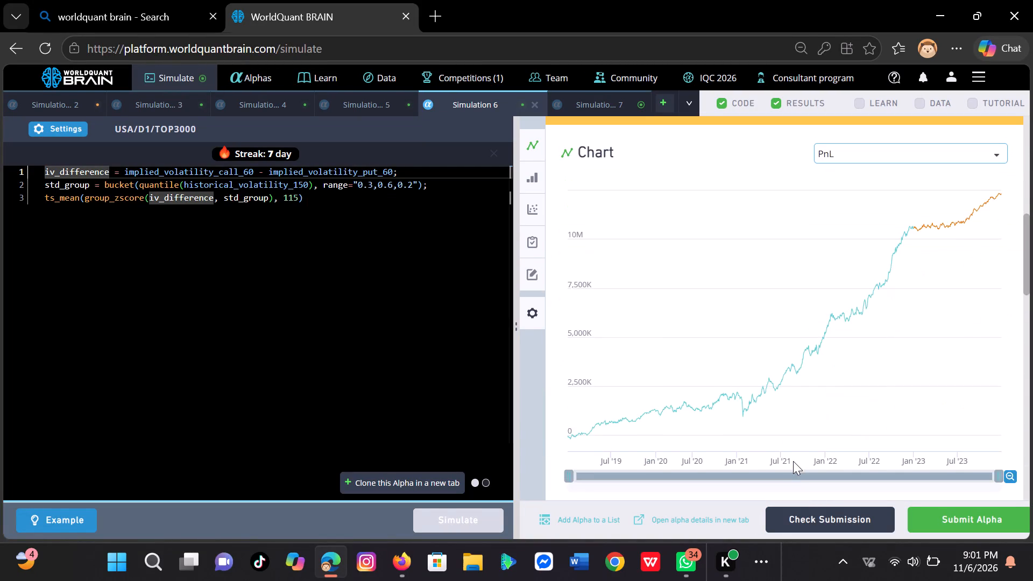
pyautogui.scroll(-1, 793, 461)
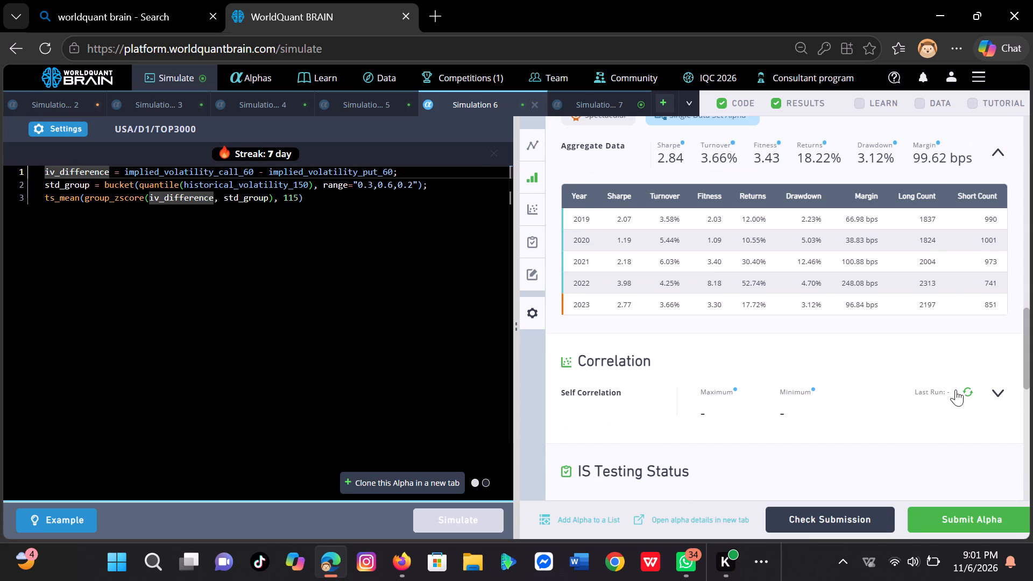
pyautogui.click(964, 392)
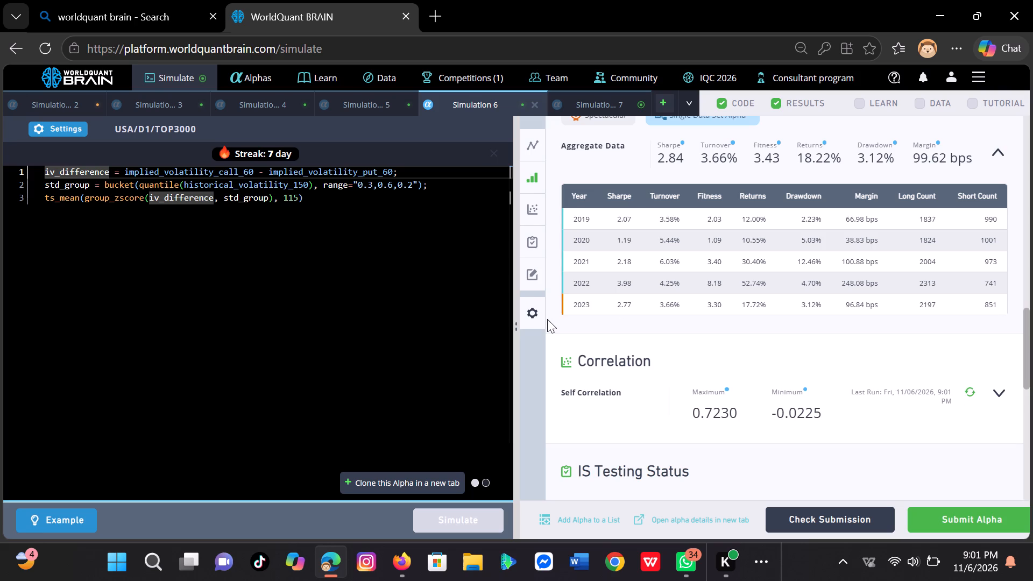
# Clone the Simulation 6 alpha in a new tab and simulate the clone with a test period of 0 years.
pyautogui.click(410, 484)
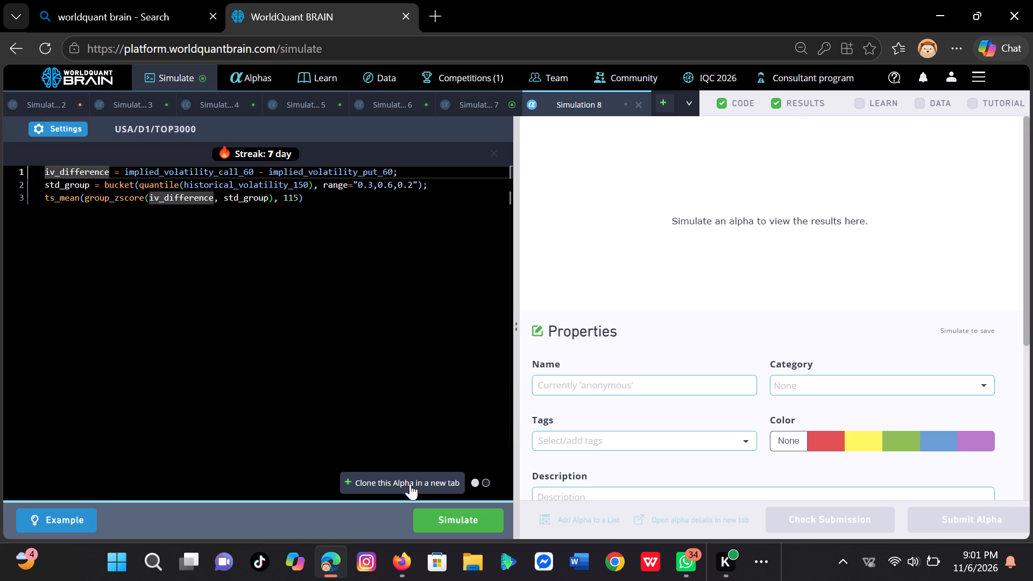
pyautogui.click(73, 128)
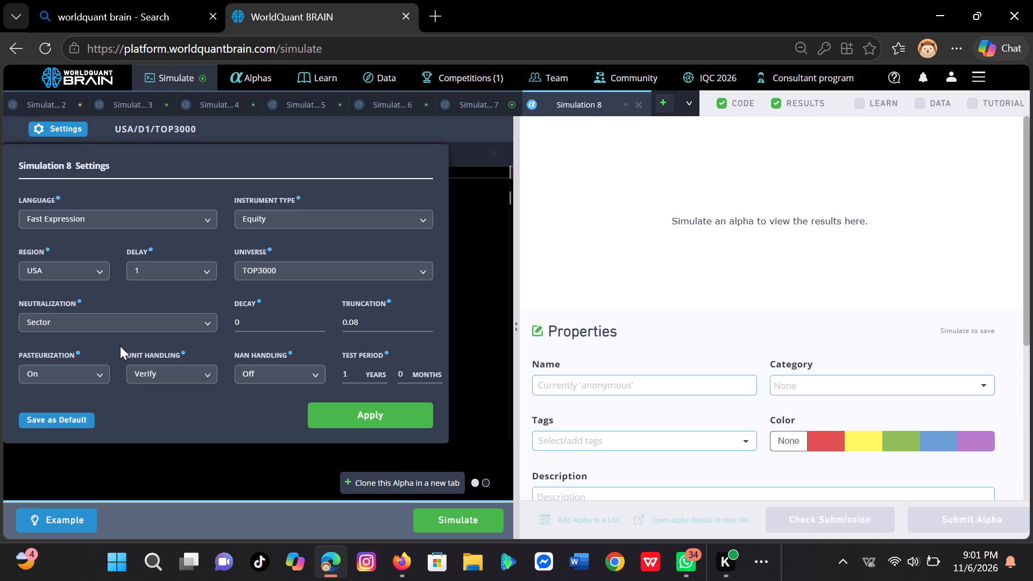
pyautogui.click(355, 374)
pyautogui.press('BackSpace')
pyautogui.press('0')
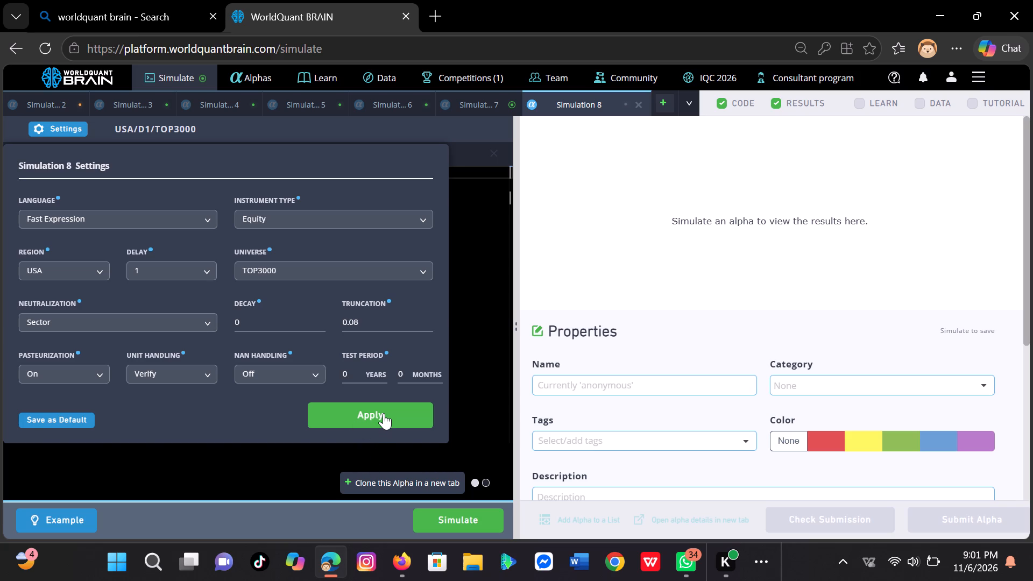
pyautogui.click(384, 413)
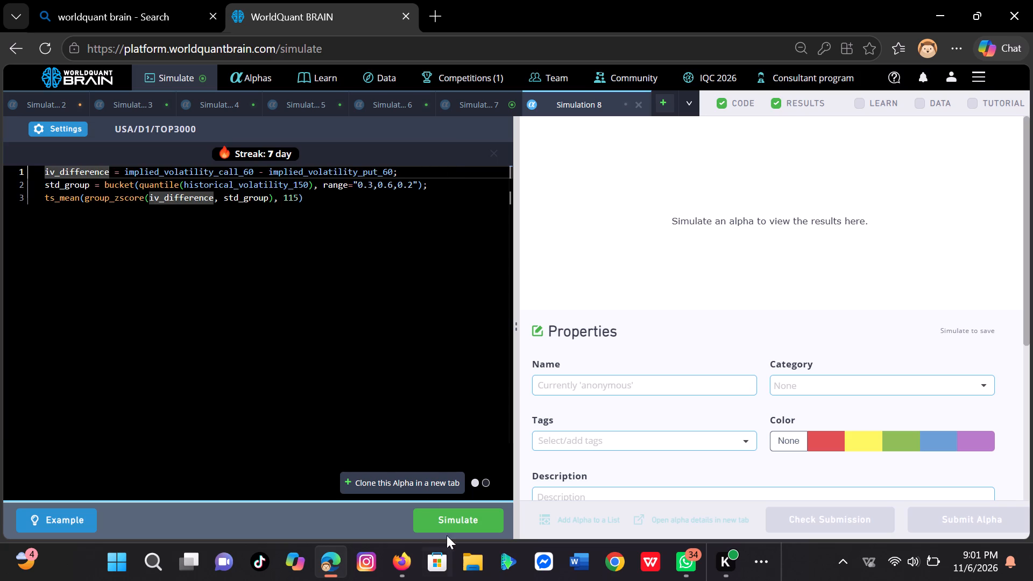
pyautogui.click(452, 526)
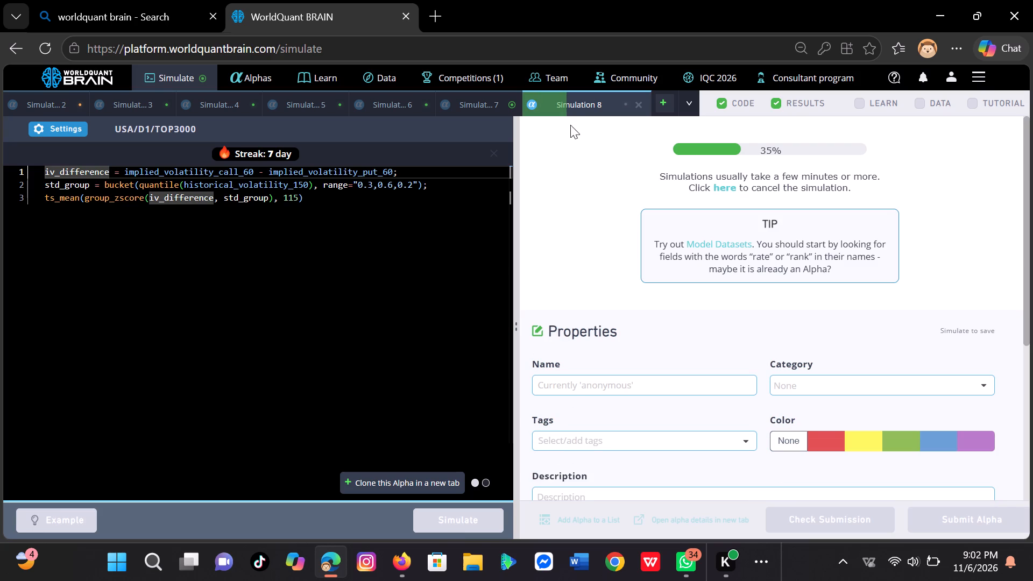
# Show the test period results of the Simulation 7 alpha, review its IS testing status and run its self-correlation calculation.
pyautogui.click(508, 98)
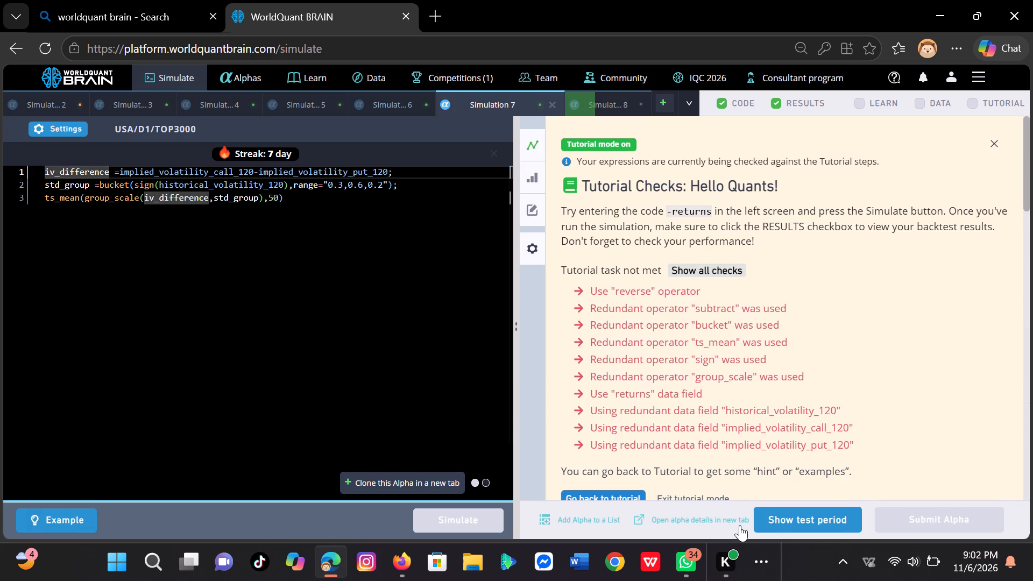
pyautogui.click(782, 521)
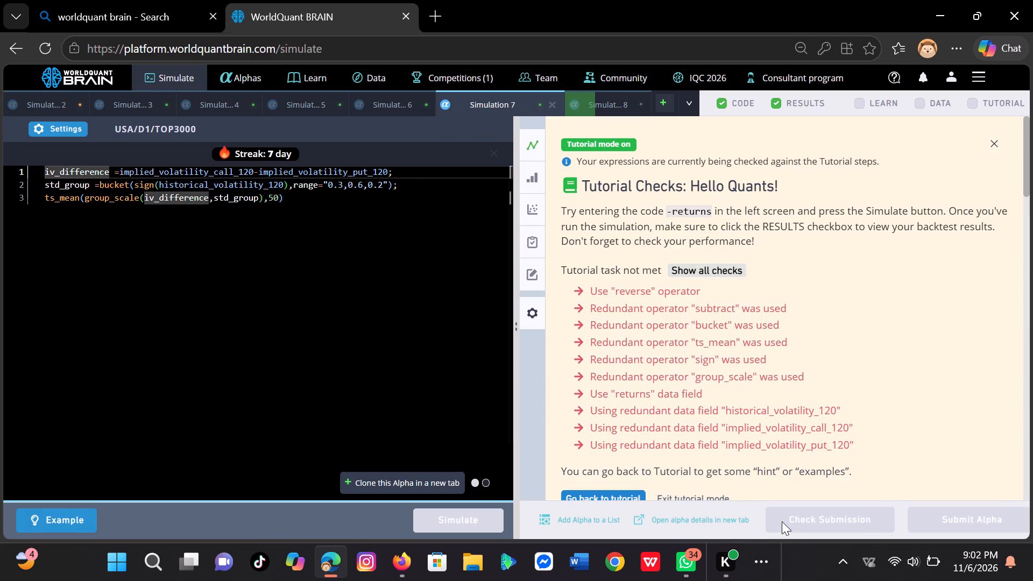
pyautogui.scroll(-1, 781, 455)
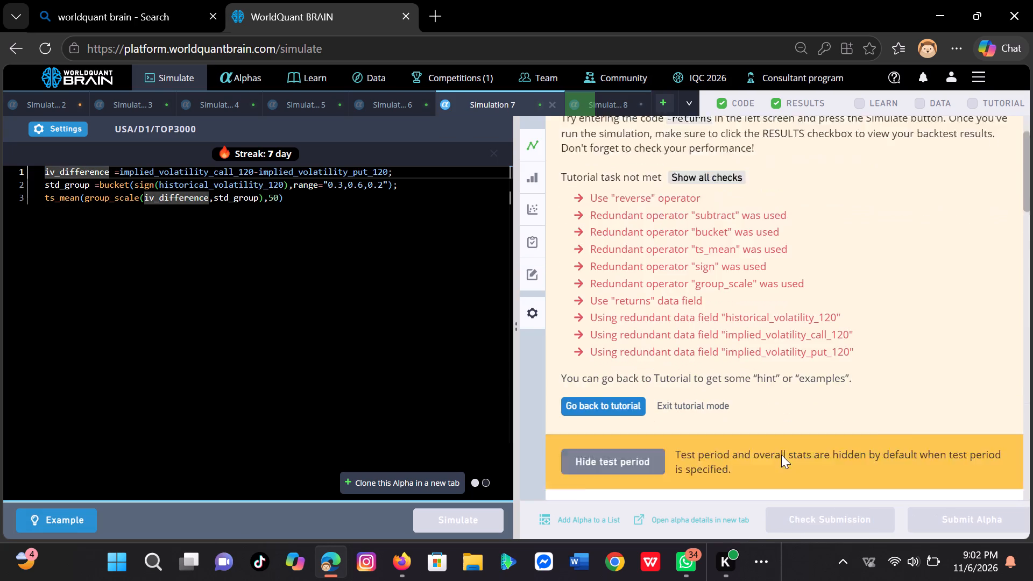
pyautogui.scroll(-3, 781, 455)
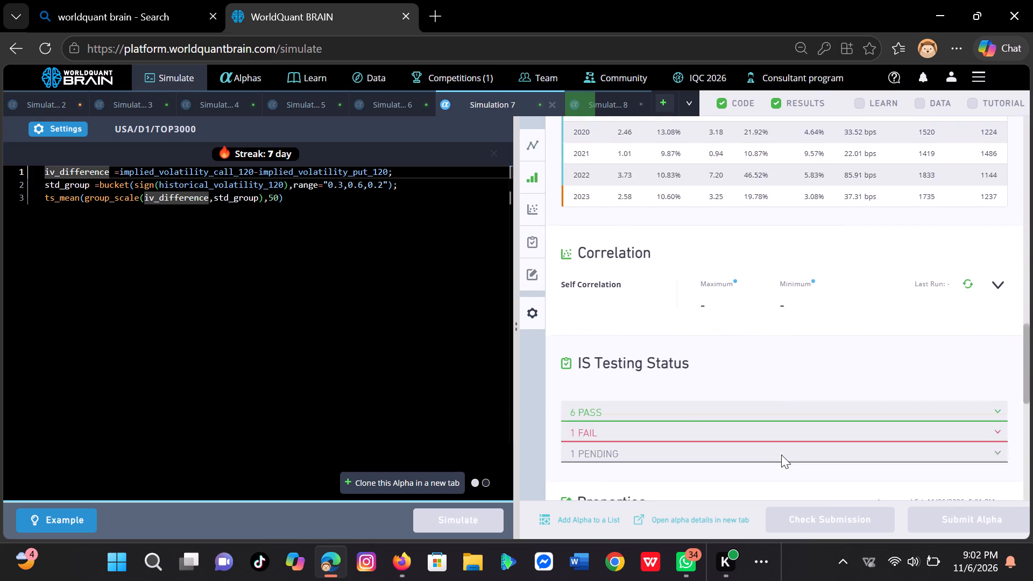
pyautogui.scroll(-1, 781, 455)
pyautogui.scroll(3, 781, 455)
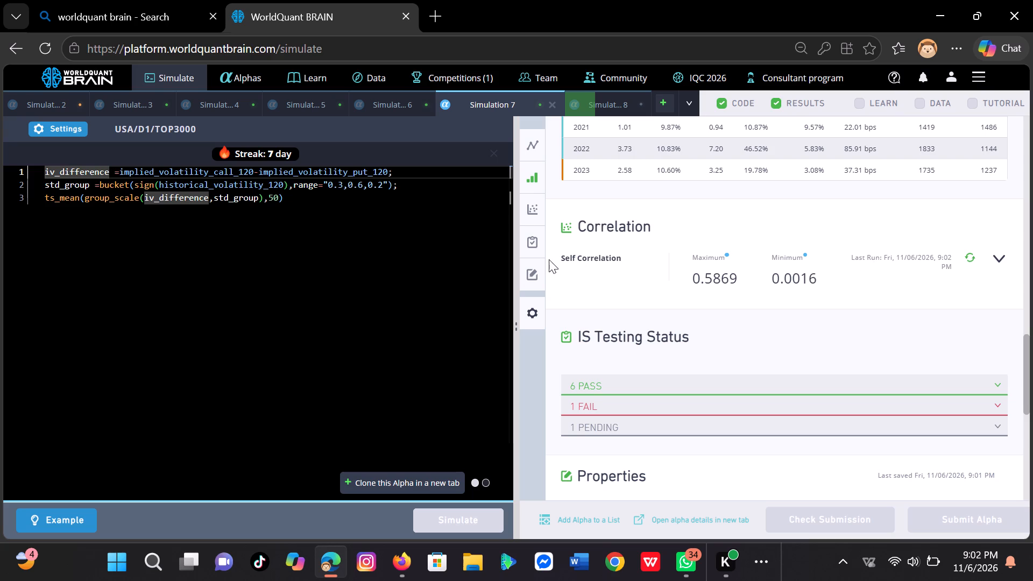
# Set the Simulation 7 test period to 0 years and simulate a clone of that alpha in a new tab.
pyautogui.click(61, 123)
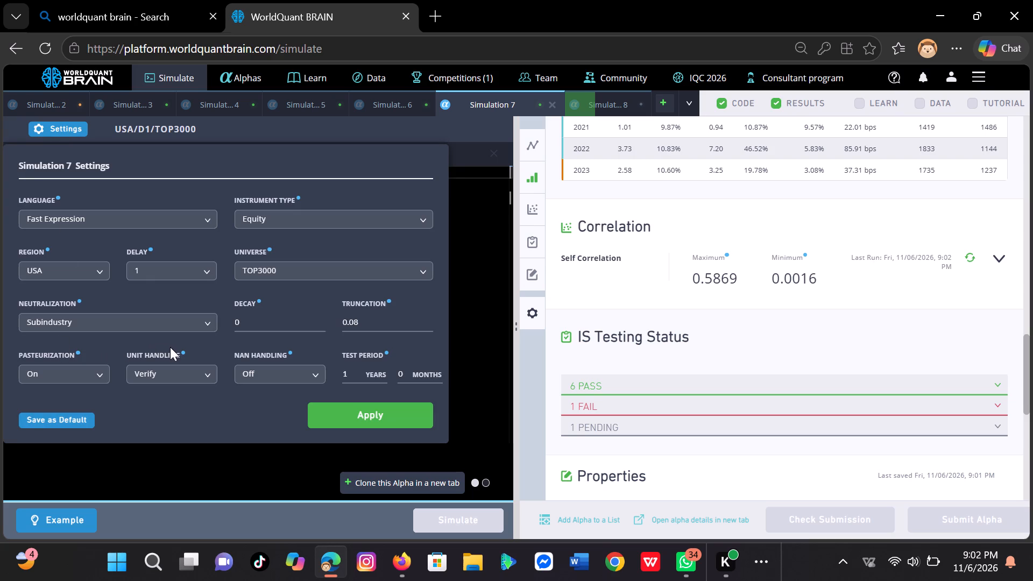
pyautogui.click(356, 373)
pyautogui.press('BackSpace')
pyautogui.press('0')
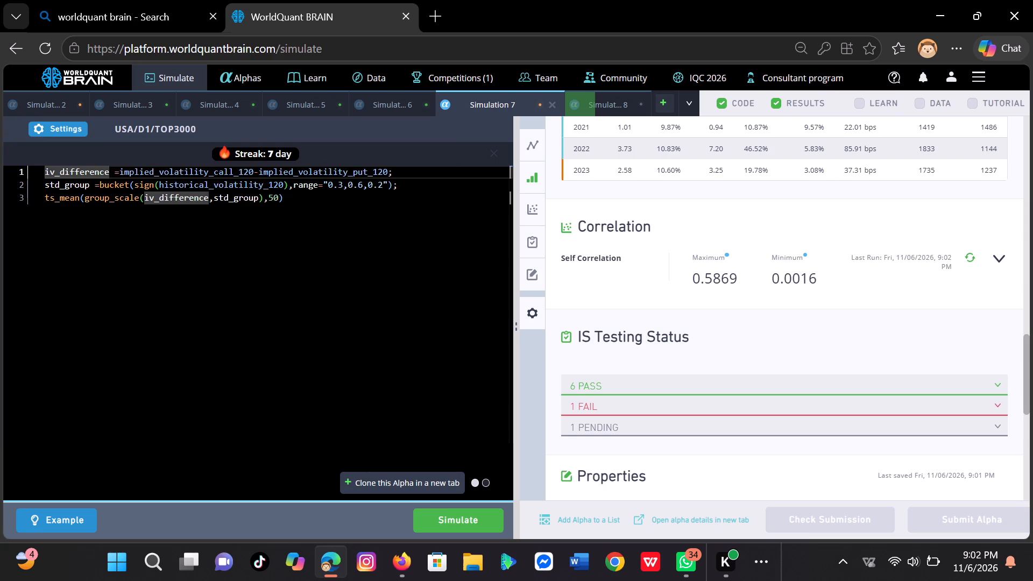
pyautogui.click(393, 476)
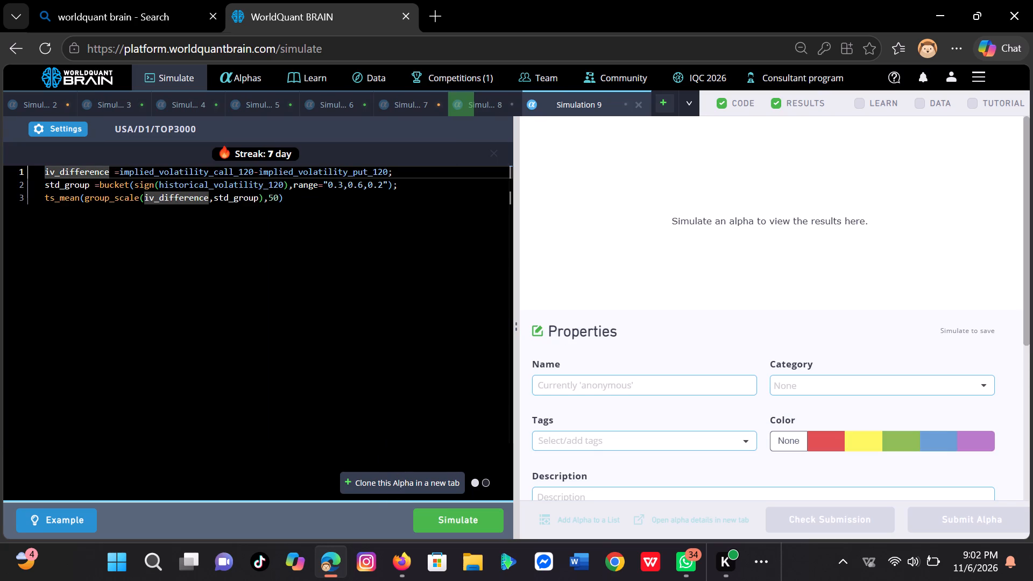
pyautogui.click(77, 127)
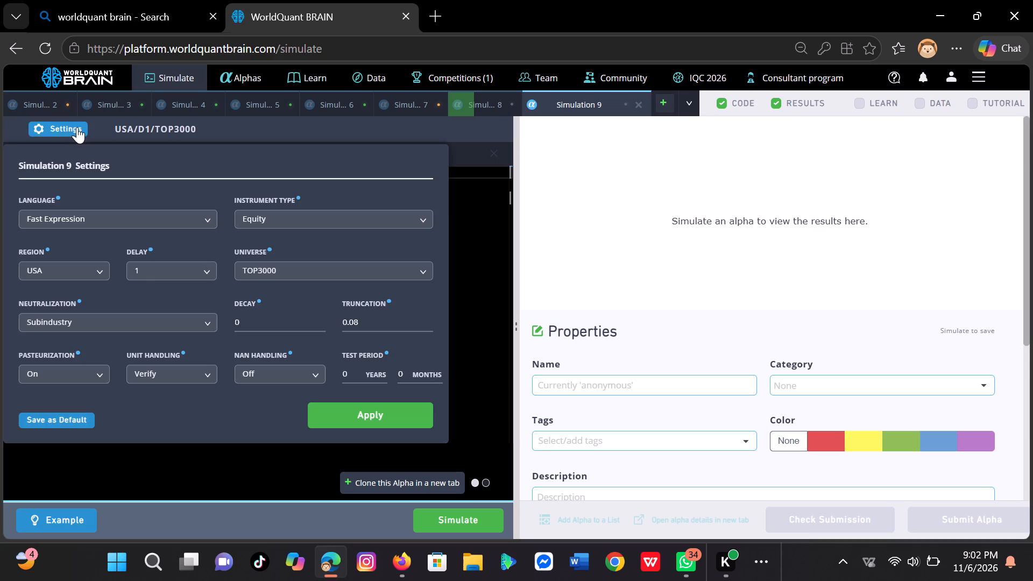
pyautogui.click(370, 410)
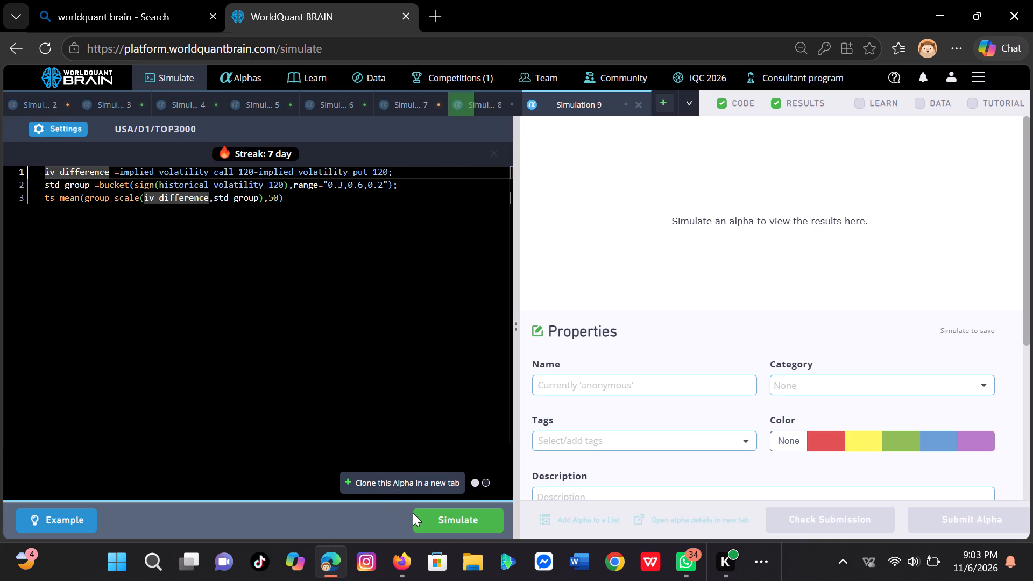
pyautogui.click(453, 520)
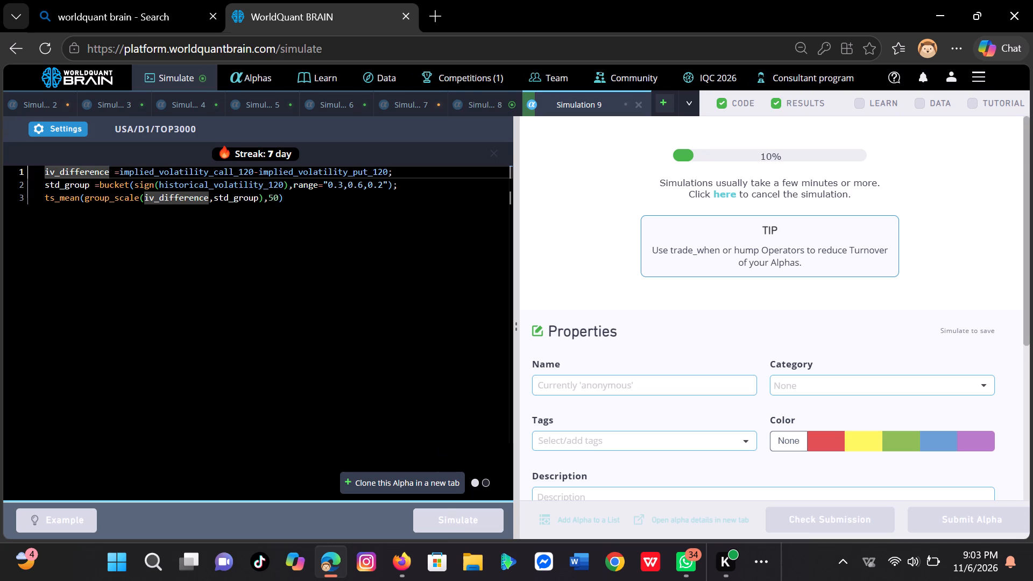
# Review the PnL chart and IS summary of the Simulation 8 alpha and run its self-correlation calculation.
pyautogui.click(506, 101)
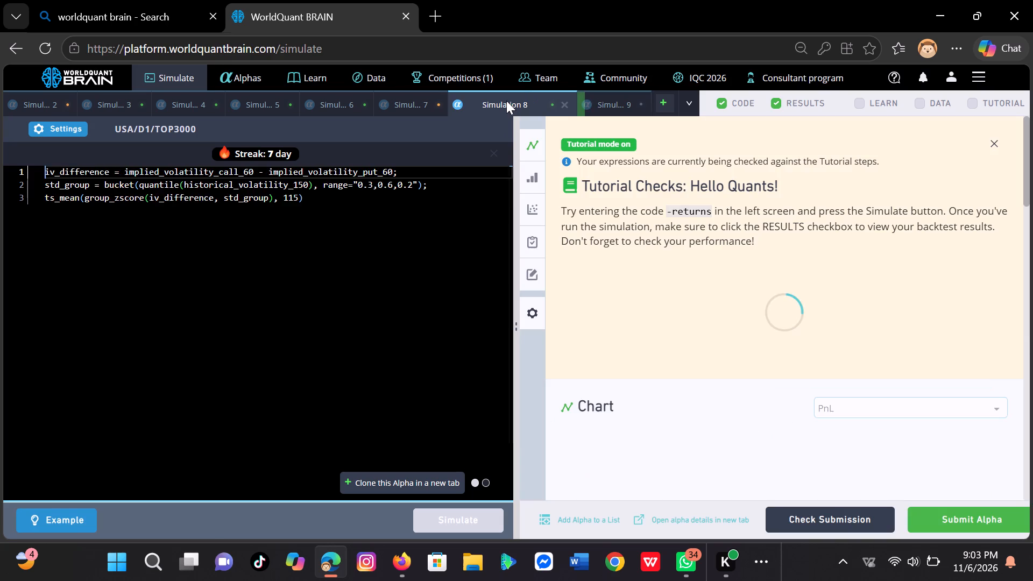
pyautogui.scroll(-2, 761, 360)
pyautogui.scroll(1, 761, 360)
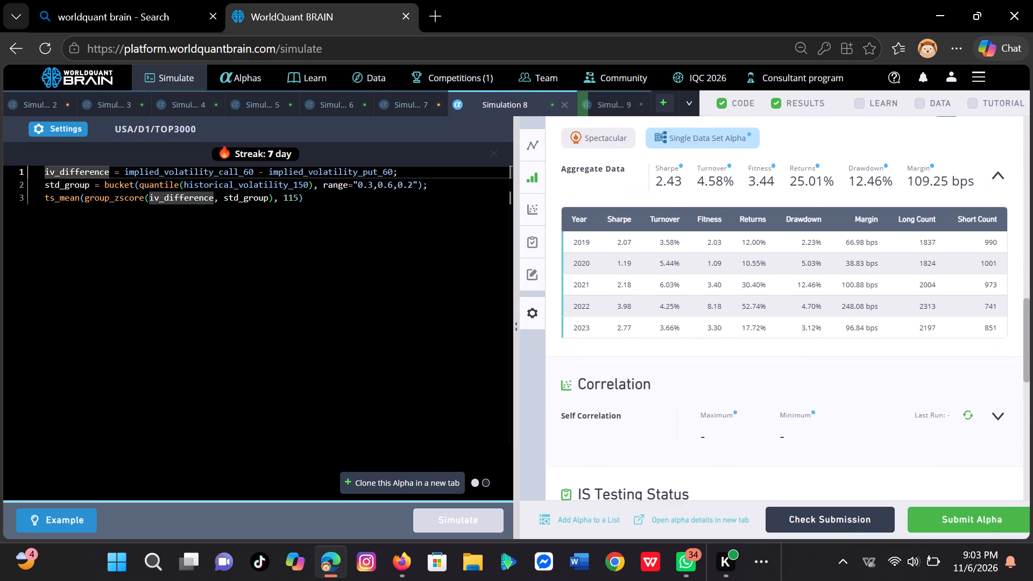
pyautogui.scroll(1, 761, 360)
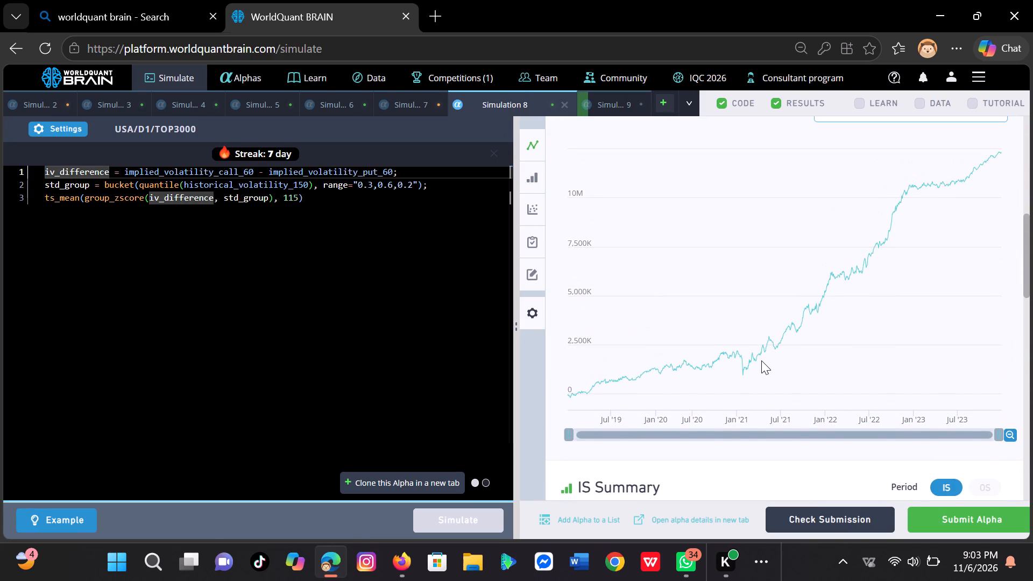
pyautogui.scroll(1, 761, 360)
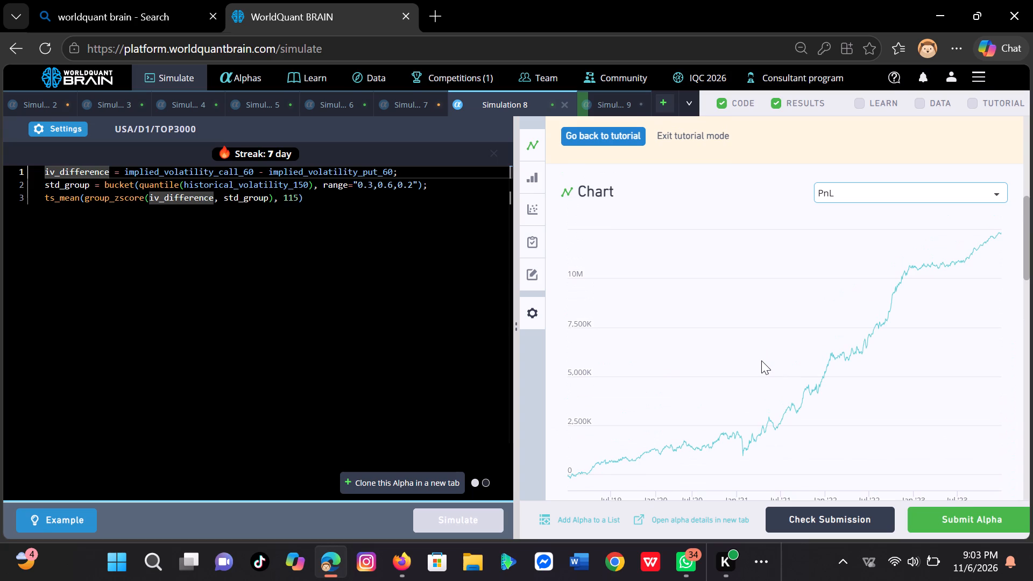
pyautogui.scroll(-2, 761, 360)
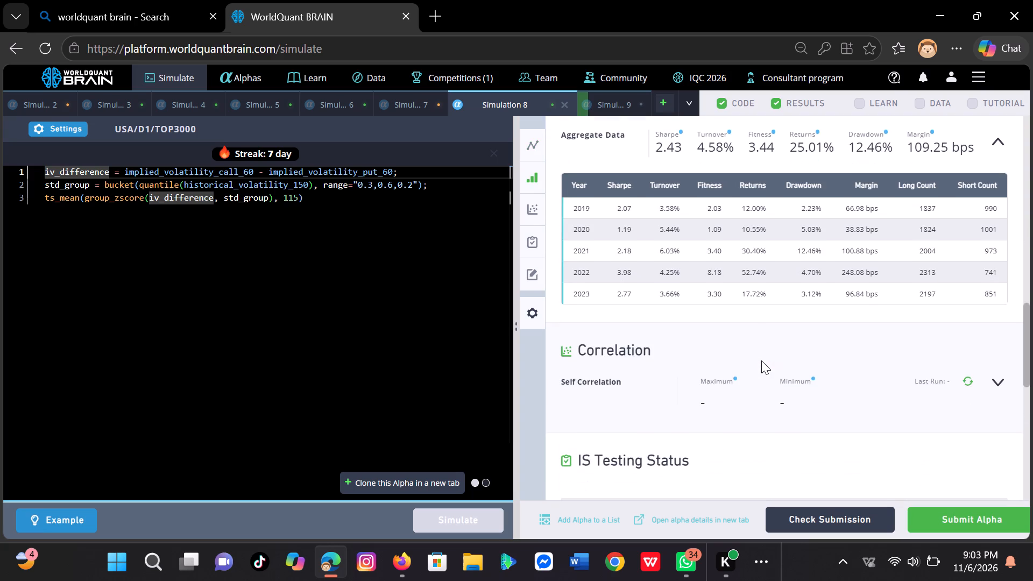
pyautogui.click(970, 380)
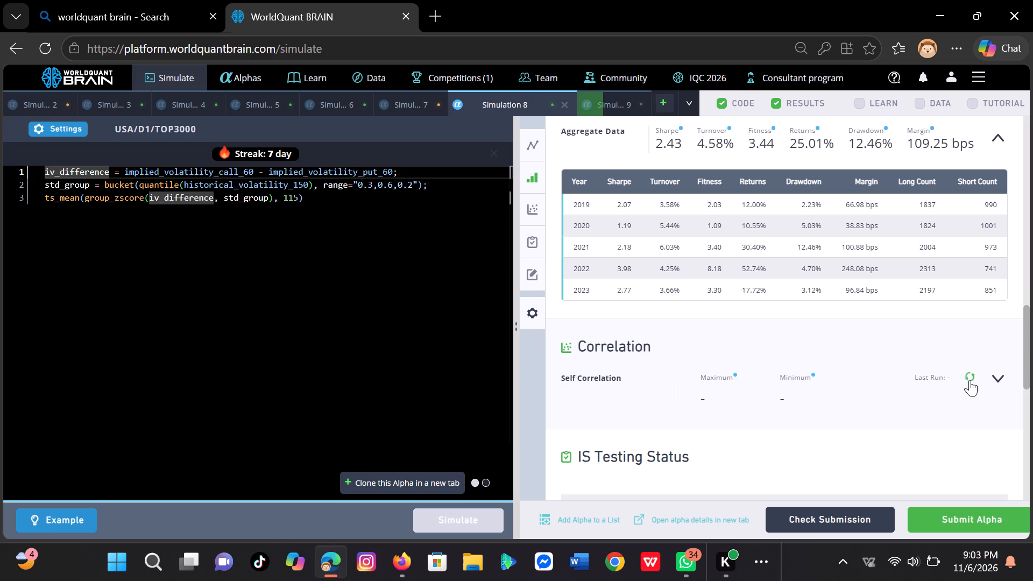
# Set the Simulation 8 neutralization to Market, clone that alpha in a new tab and simulate the clone.
pyautogui.click(79, 127)
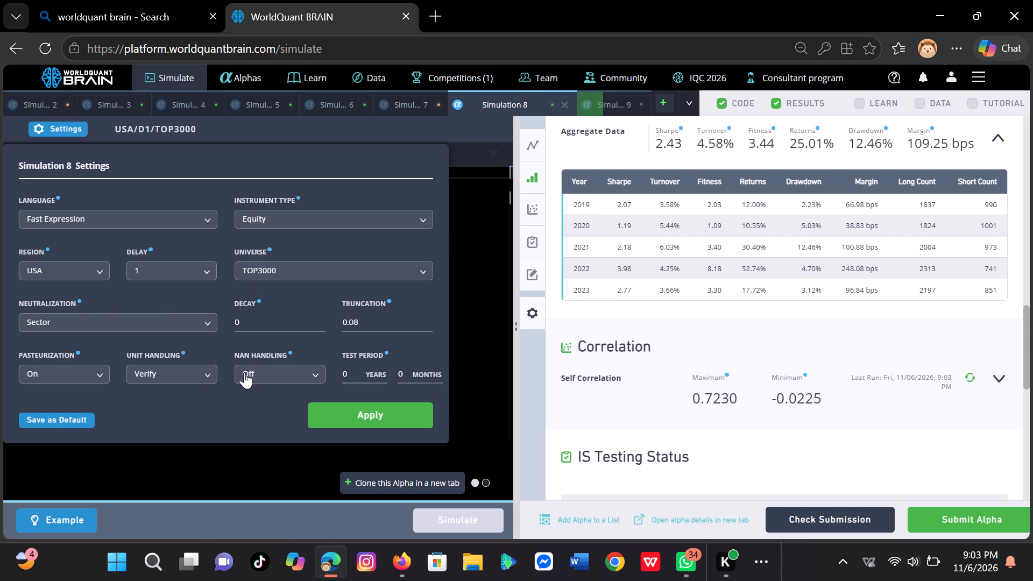
pyautogui.click(210, 324)
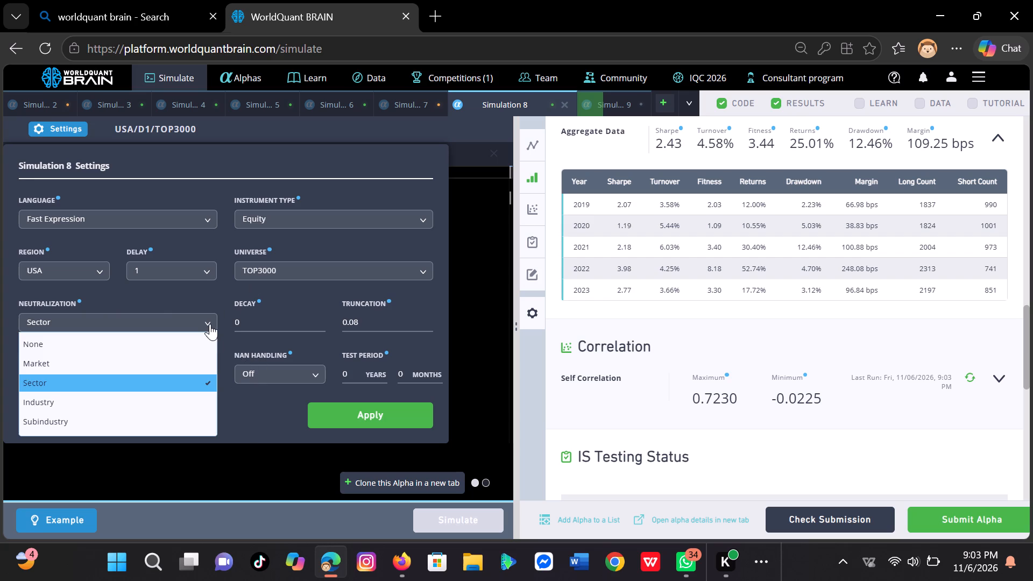
pyautogui.click(202, 368)
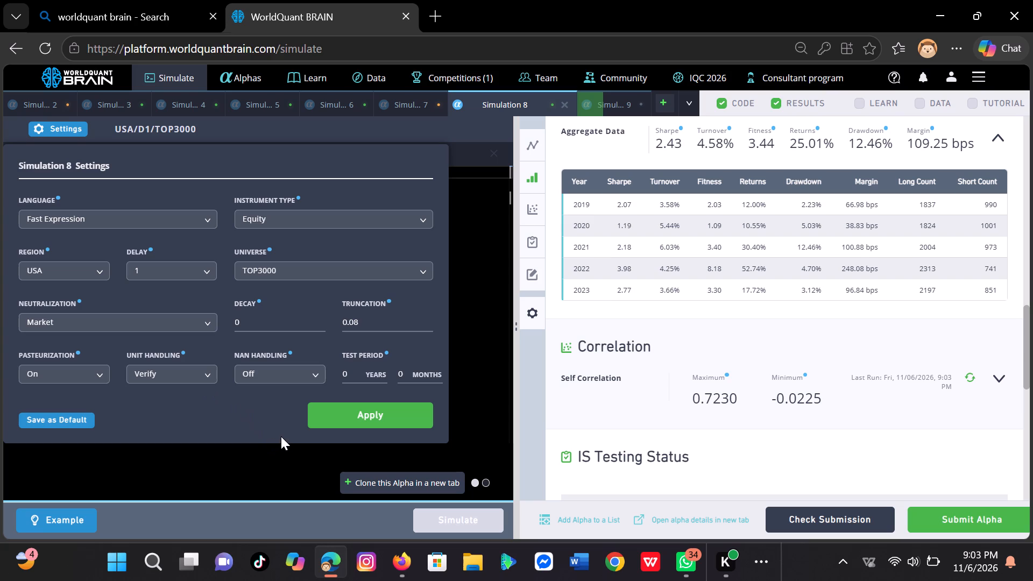
pyautogui.click(352, 417)
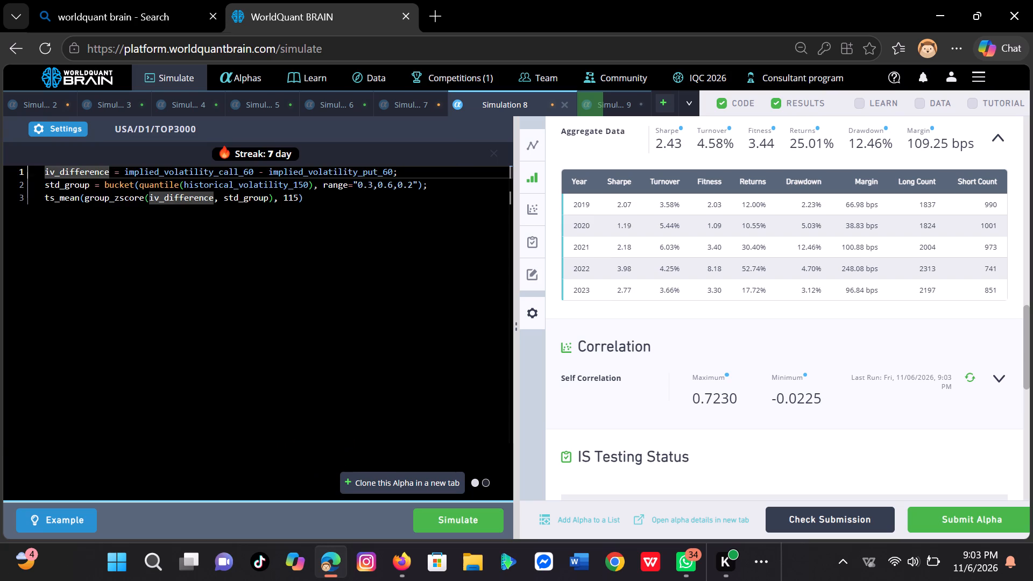
pyautogui.click(373, 474)
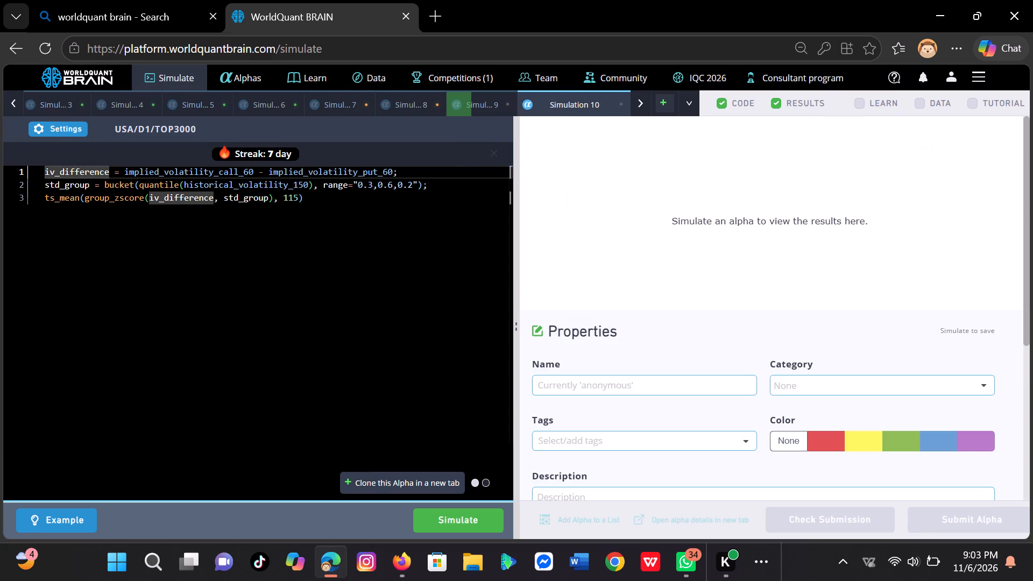
pyautogui.click(59, 130)
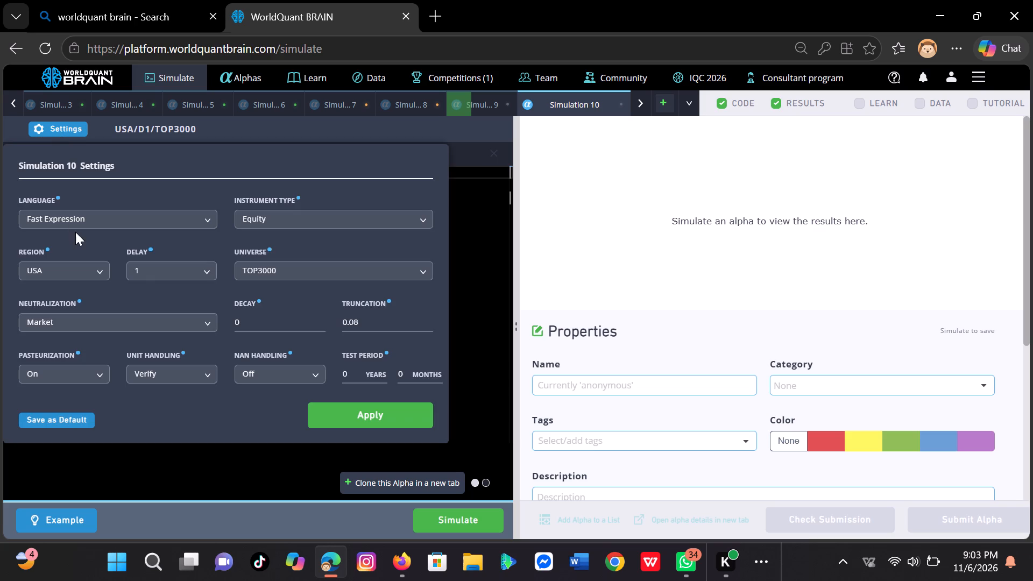
pyautogui.click(199, 324)
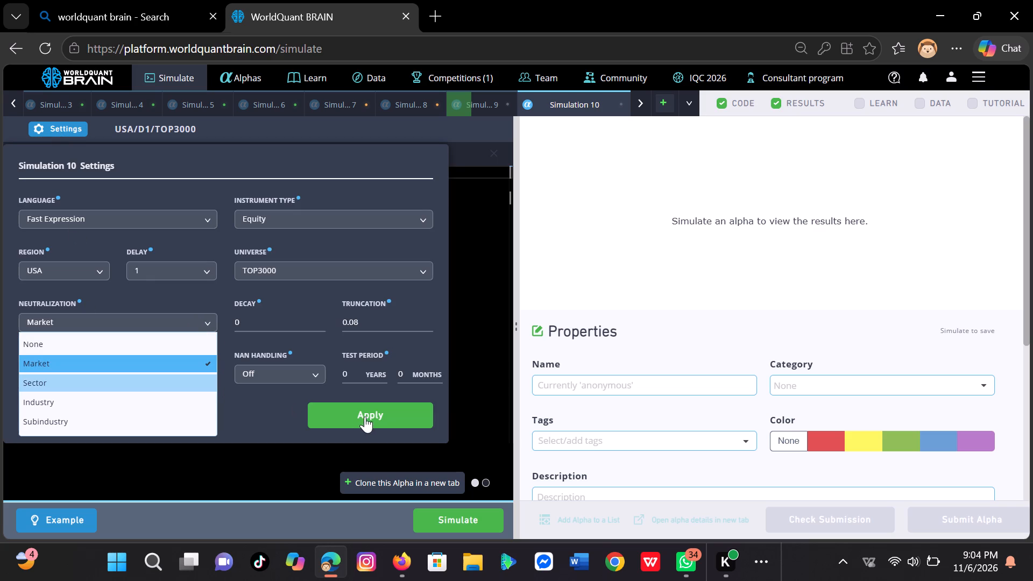
pyautogui.click(368, 416)
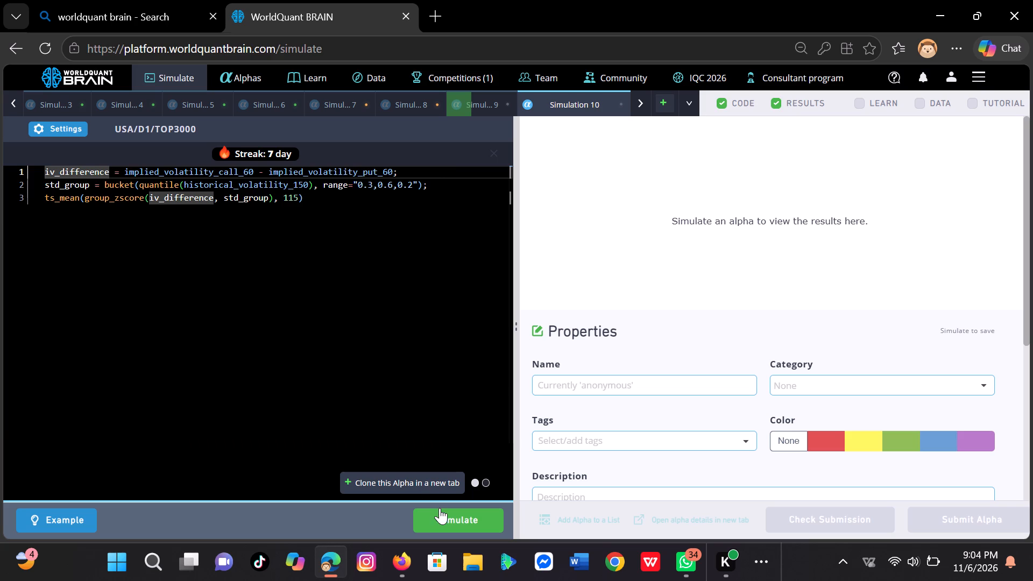
pyautogui.click(444, 518)
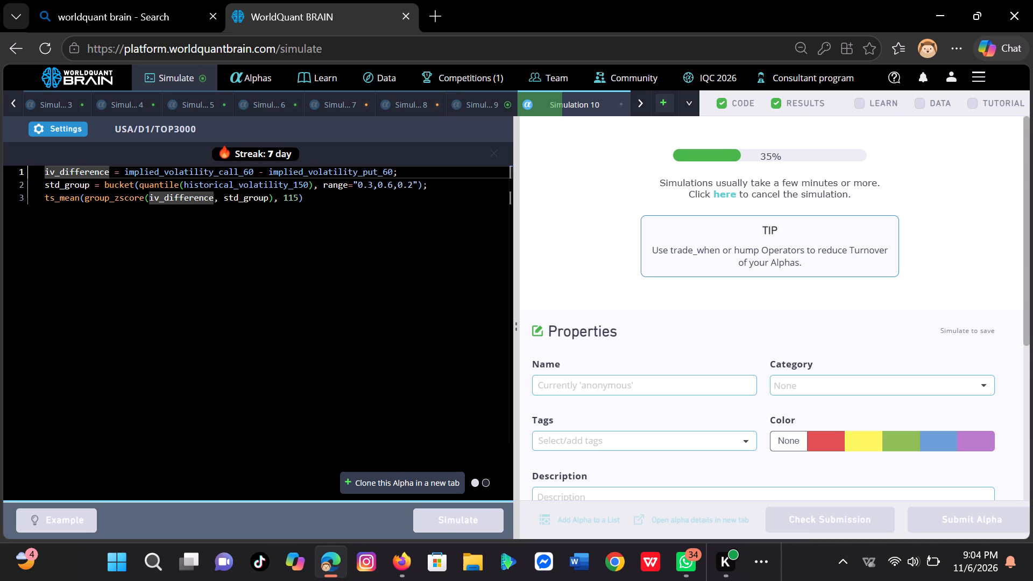
# Review the IS summary of the Simulation 9 alpha, run its self-correlation calculation and check its IS testing status.
pyautogui.click(502, 100)
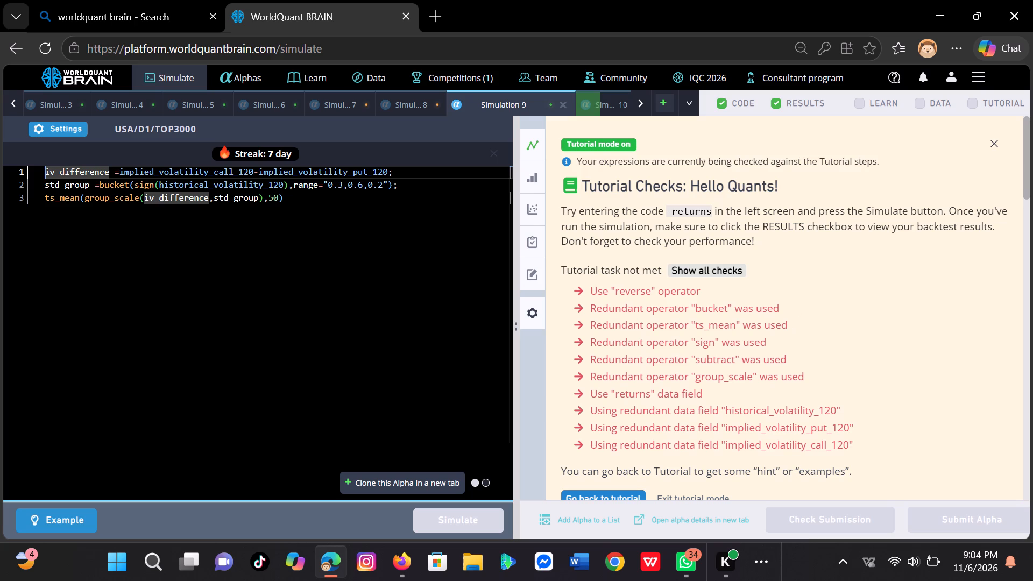
pyautogui.scroll(2, 767, 405)
pyautogui.scroll(-7, 767, 405)
pyautogui.scroll(4, 767, 405)
pyautogui.scroll(-2, 767, 405)
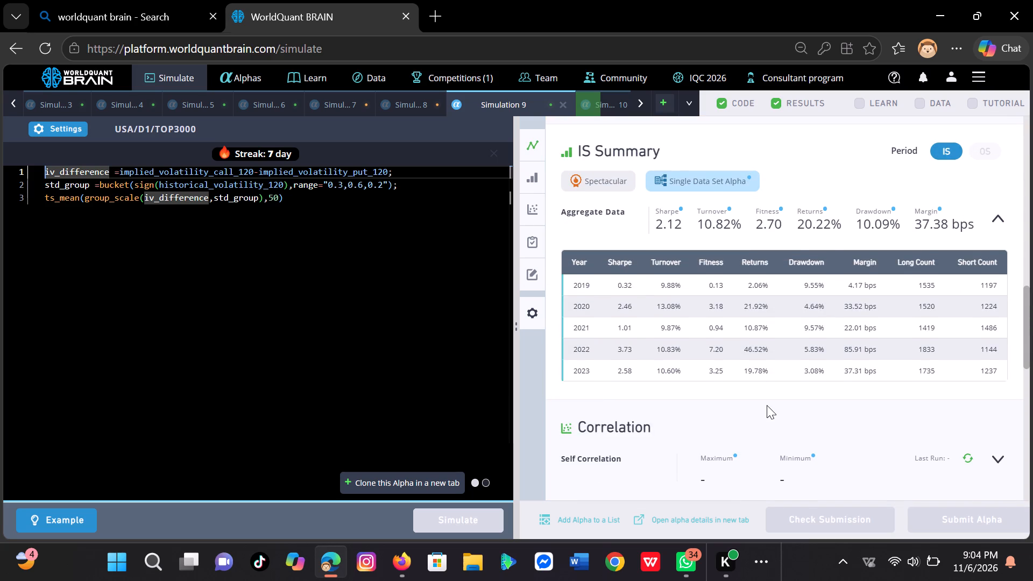
pyautogui.click(971, 462)
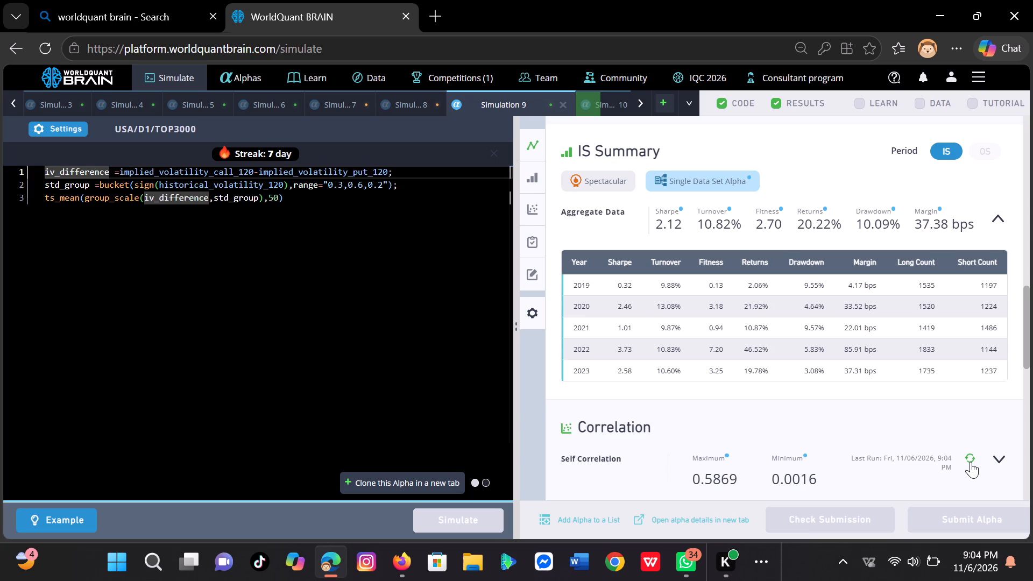
pyautogui.scroll(-1, 898, 434)
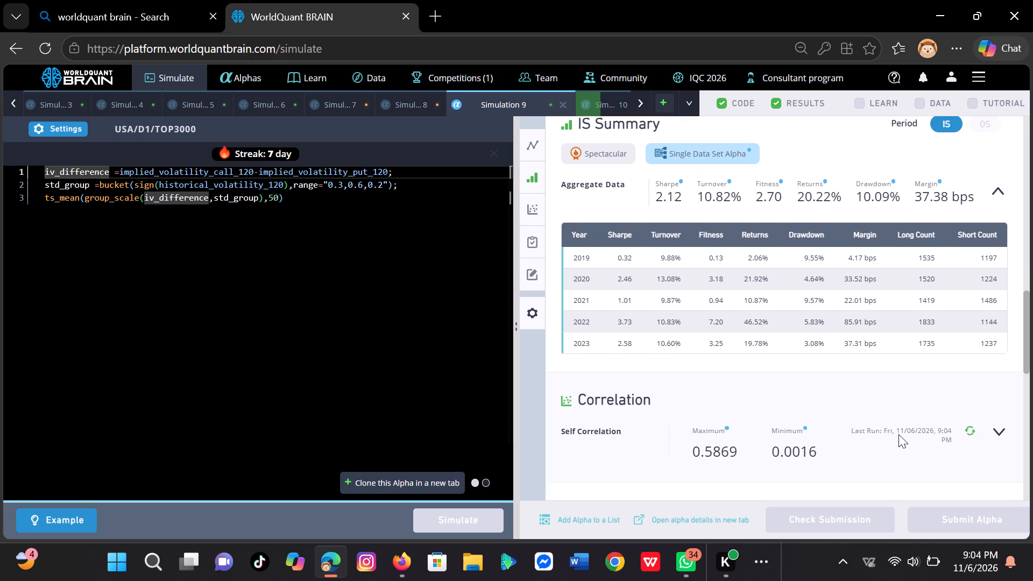
pyautogui.scroll(-1, 898, 434)
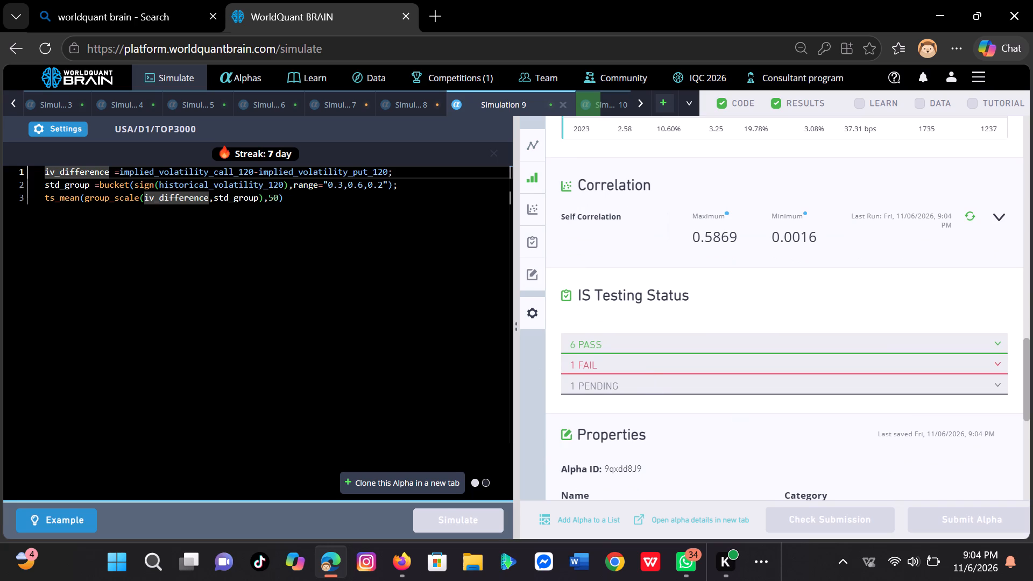
# Clone the Simulation 9 alpha in a new tab and simulate the clone with neutralization set to Market.
pyautogui.click(424, 481)
pyautogui.click(80, 131)
pyautogui.scroll(1, 92, 188)
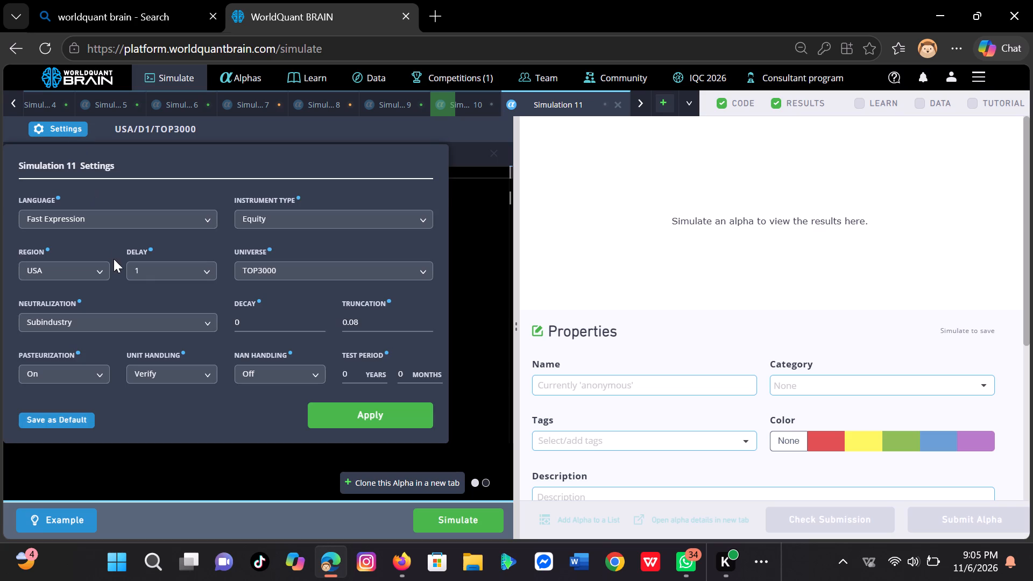
pyautogui.click(206, 324)
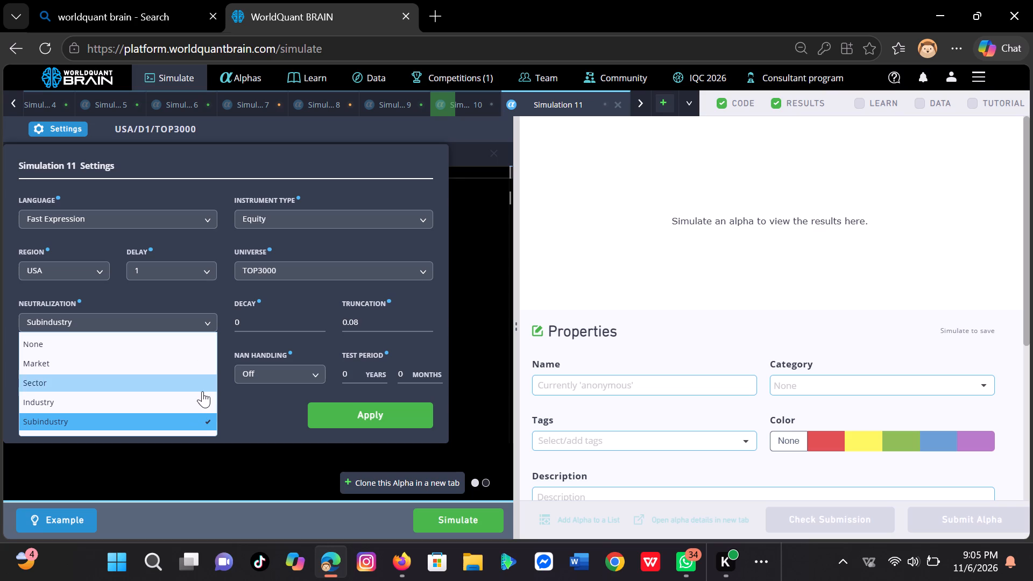
pyautogui.click(204, 368)
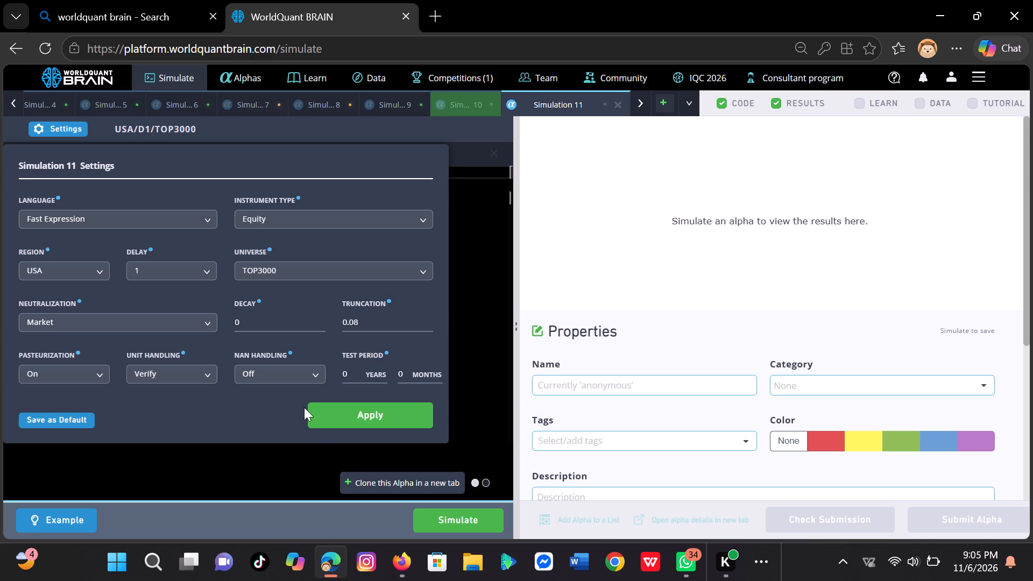
pyautogui.click(330, 422)
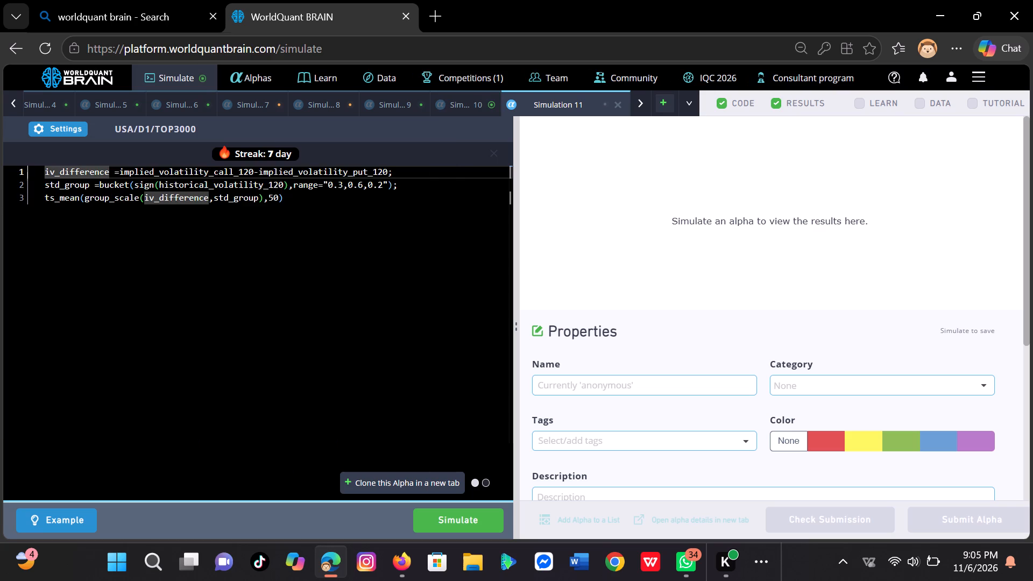
pyautogui.click(464, 519)
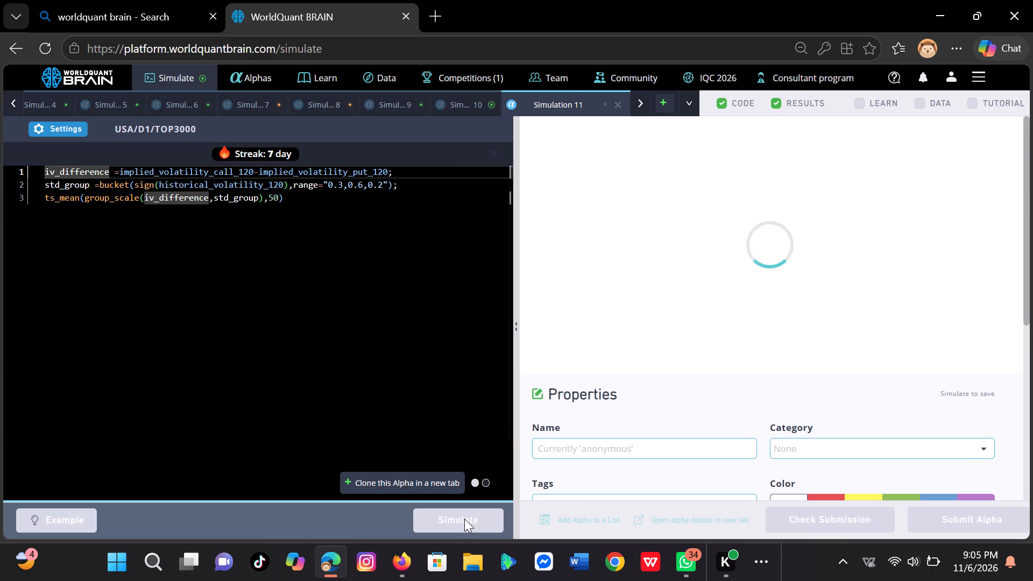
# Review the results of the Simulation 10 alpha and run its self-correlation calculation.
pyautogui.click(472, 109)
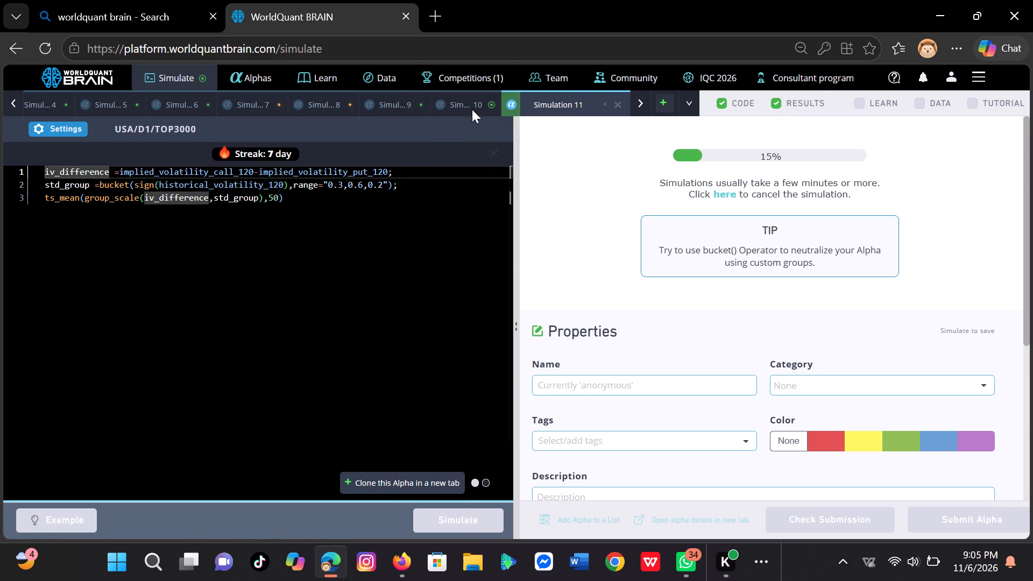
pyautogui.scroll(-1, 698, 350)
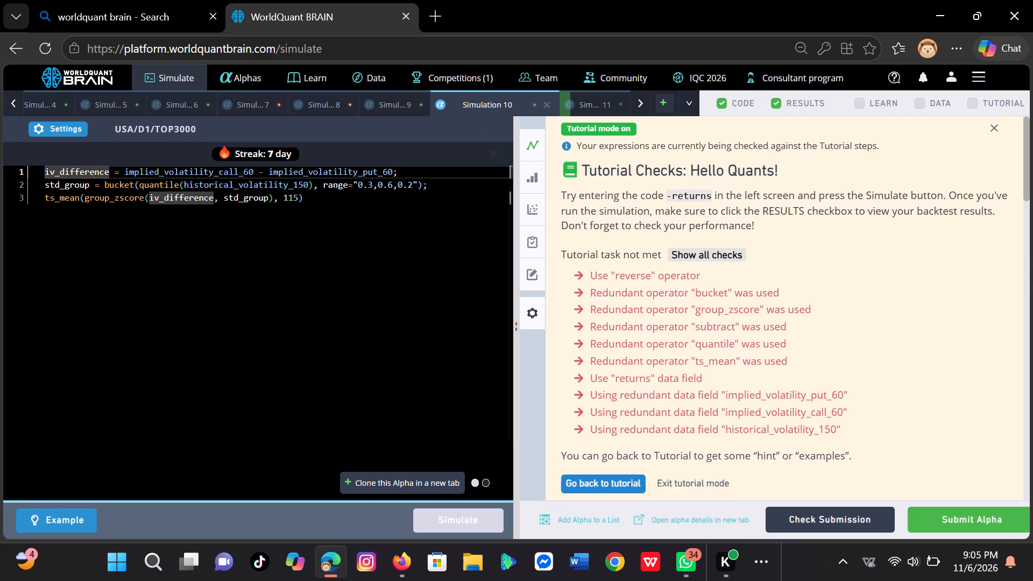
pyautogui.scroll(-3, 698, 350)
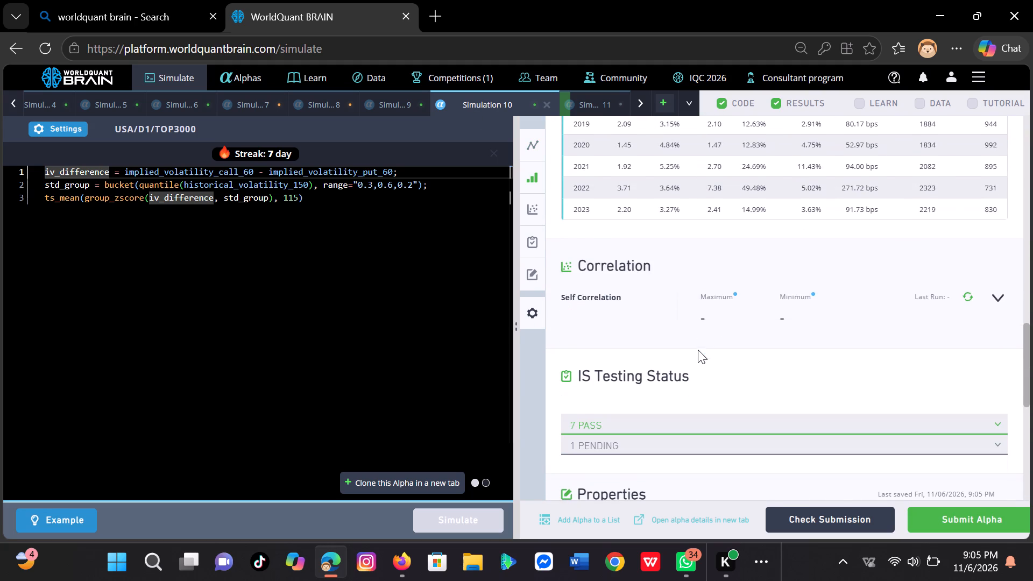
pyautogui.click(971, 296)
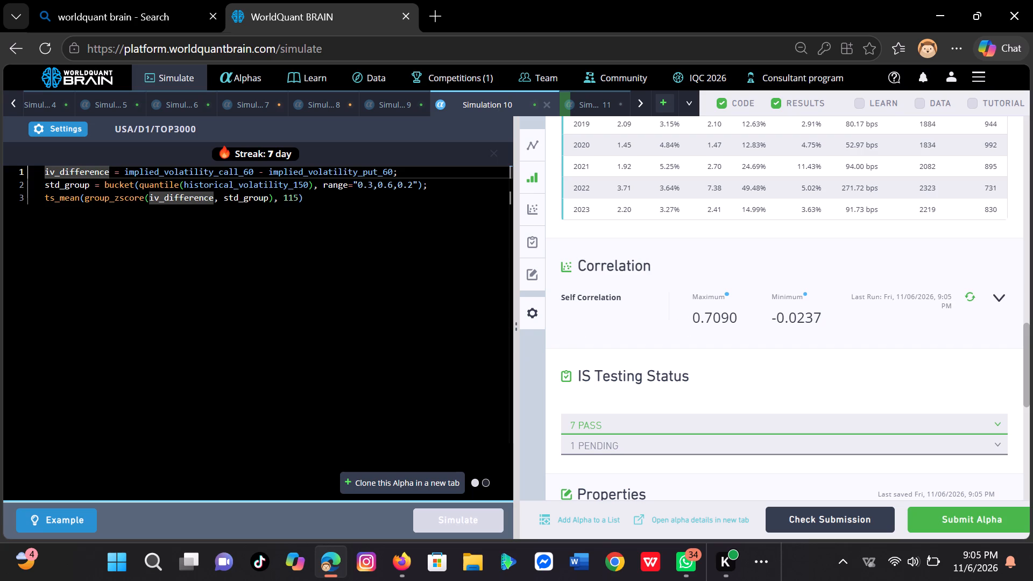
# Clone the Simulation 10 alpha in a new tab and simulate the clone with neutralization set to Sector.
pyautogui.click(414, 476)
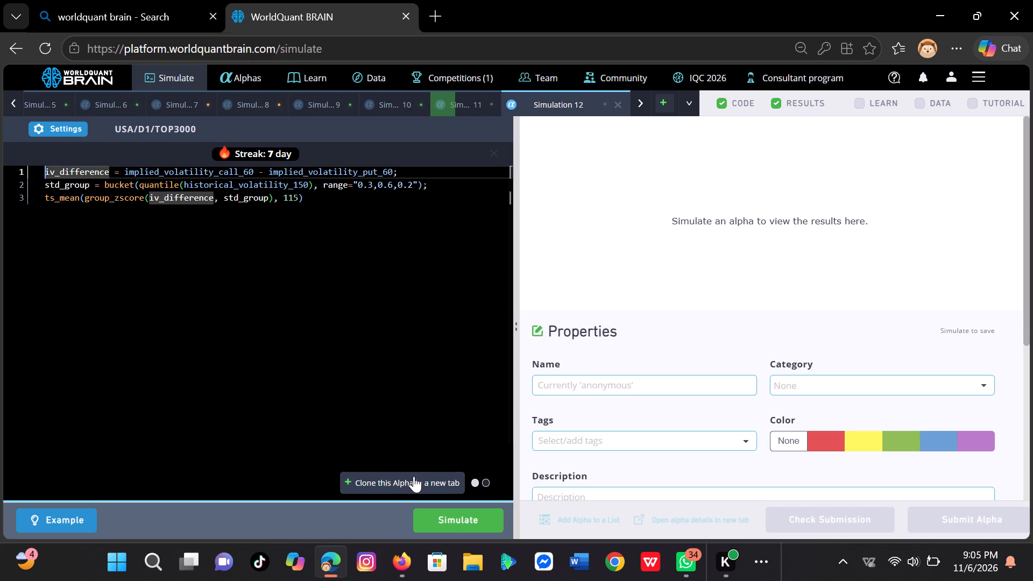
pyautogui.click(70, 127)
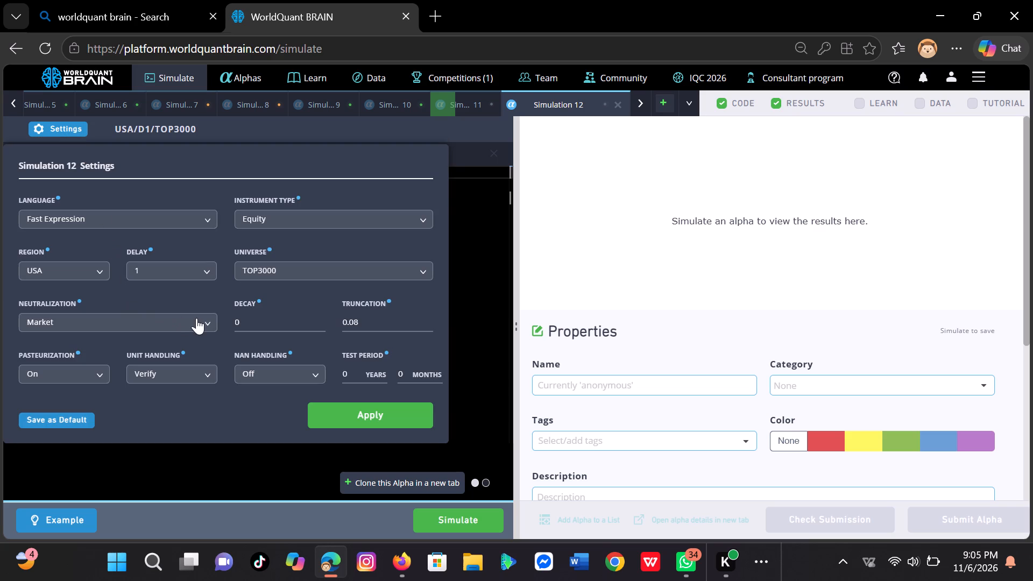
pyautogui.click(208, 319)
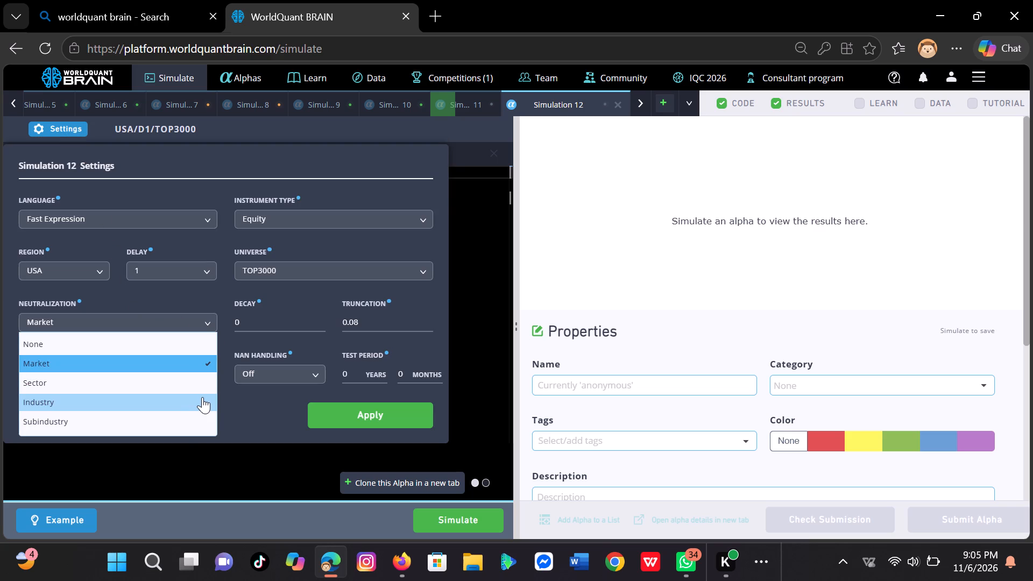
pyautogui.click(206, 375)
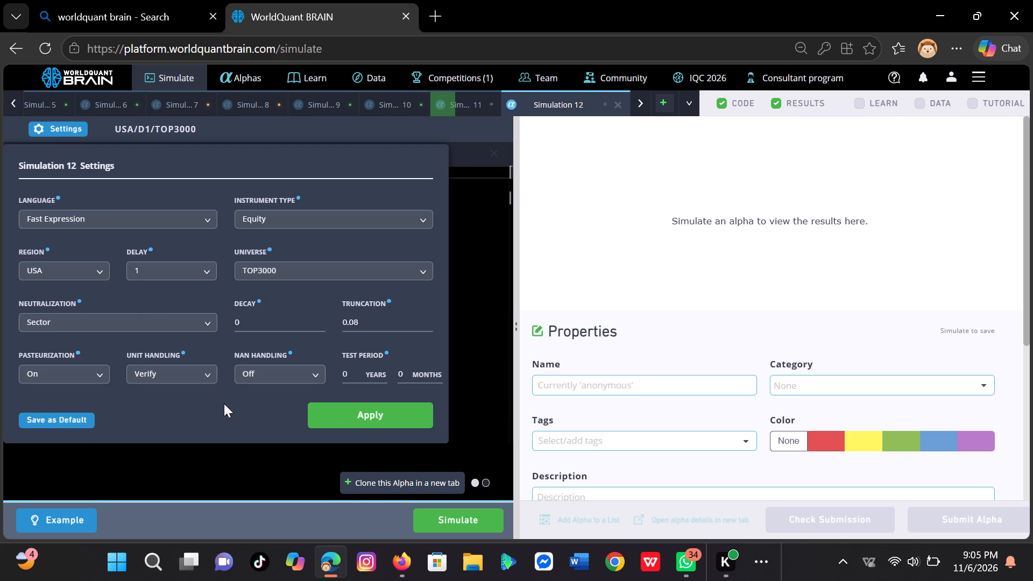
pyautogui.click(335, 420)
pyautogui.click(443, 523)
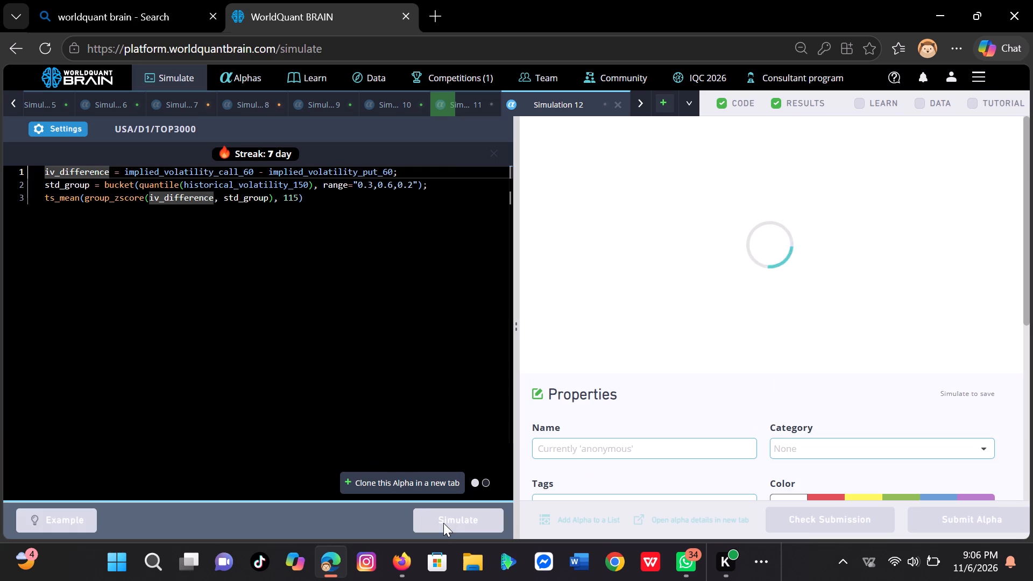
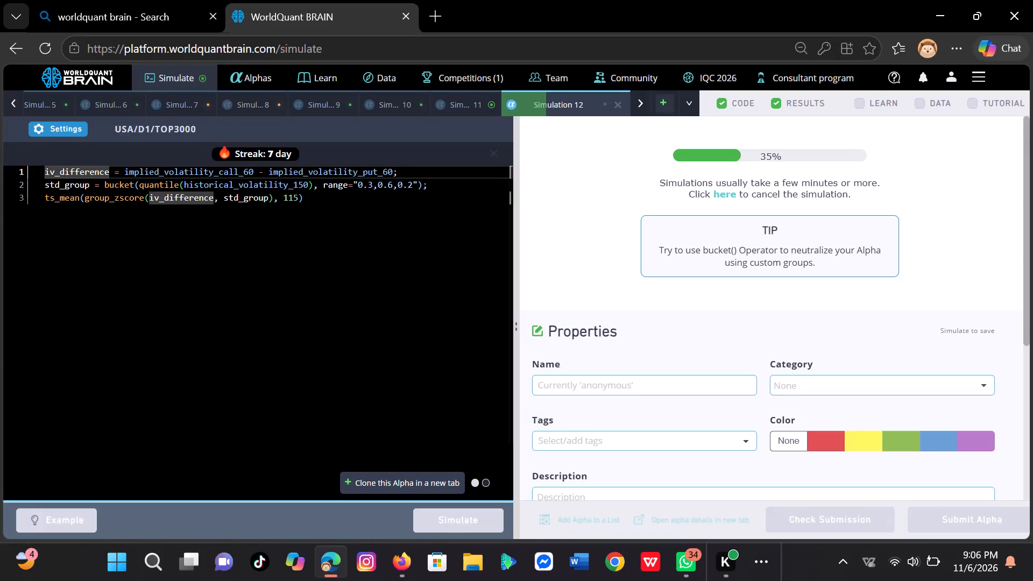
# Review the PnL chart and IS summary of the Simulation 11 alpha and run its self-correlation calculation.
pyautogui.click(482, 107)
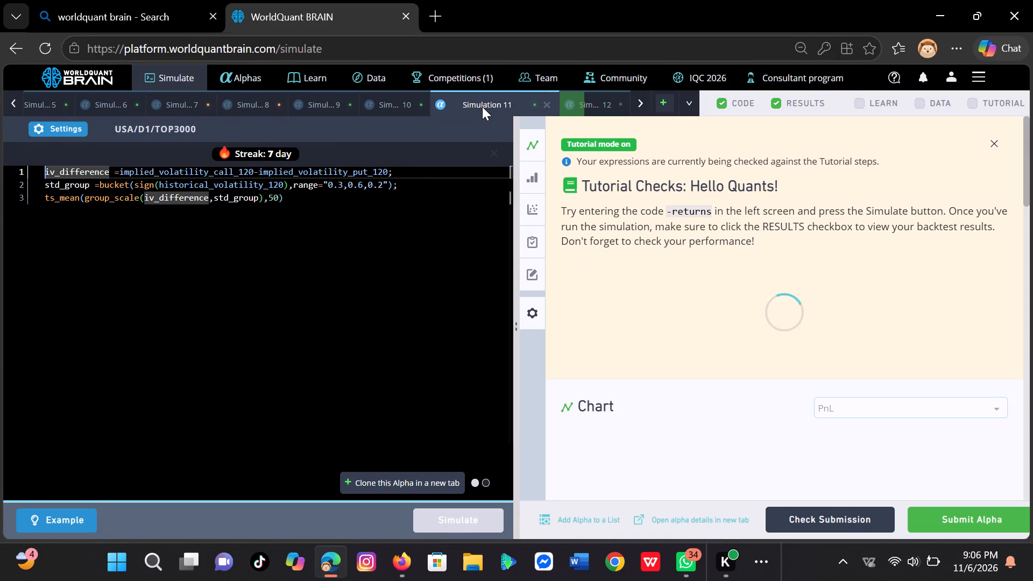
pyautogui.scroll(-1, 640, 290)
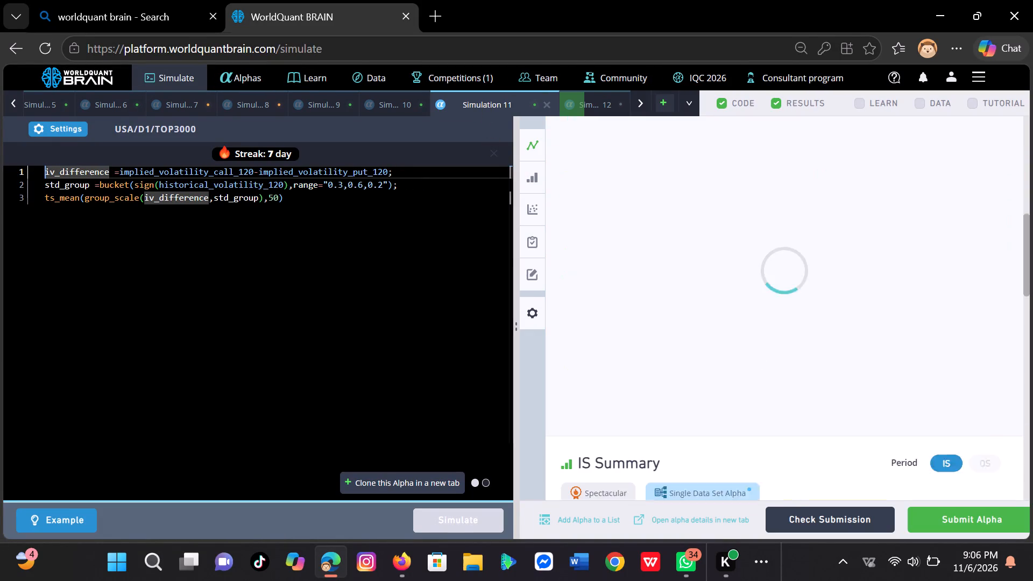
pyautogui.scroll(-1, 640, 290)
pyautogui.scroll(1, 640, 290)
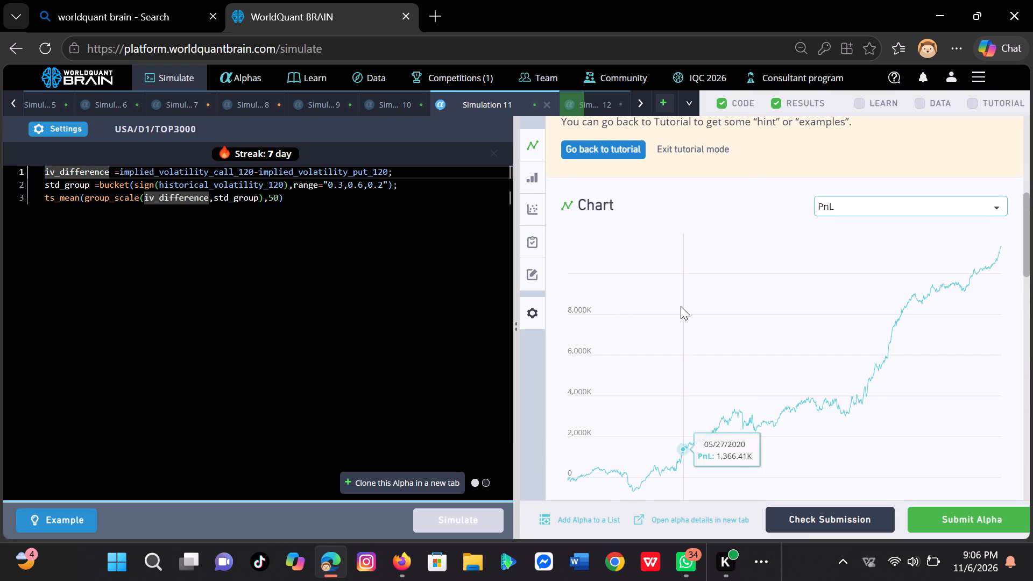
pyautogui.scroll(-3, 681, 306)
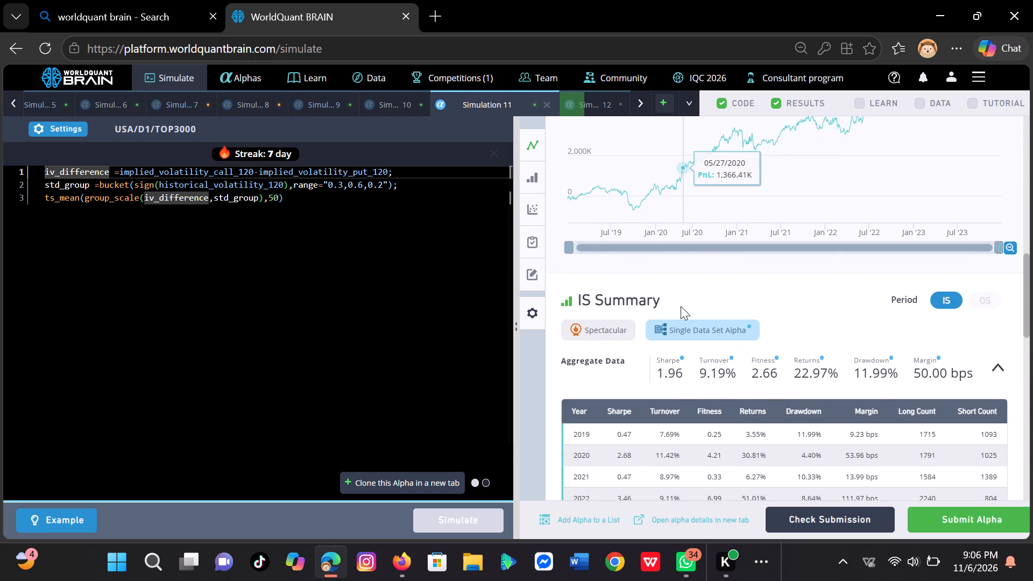
pyautogui.scroll(-1, 681, 306)
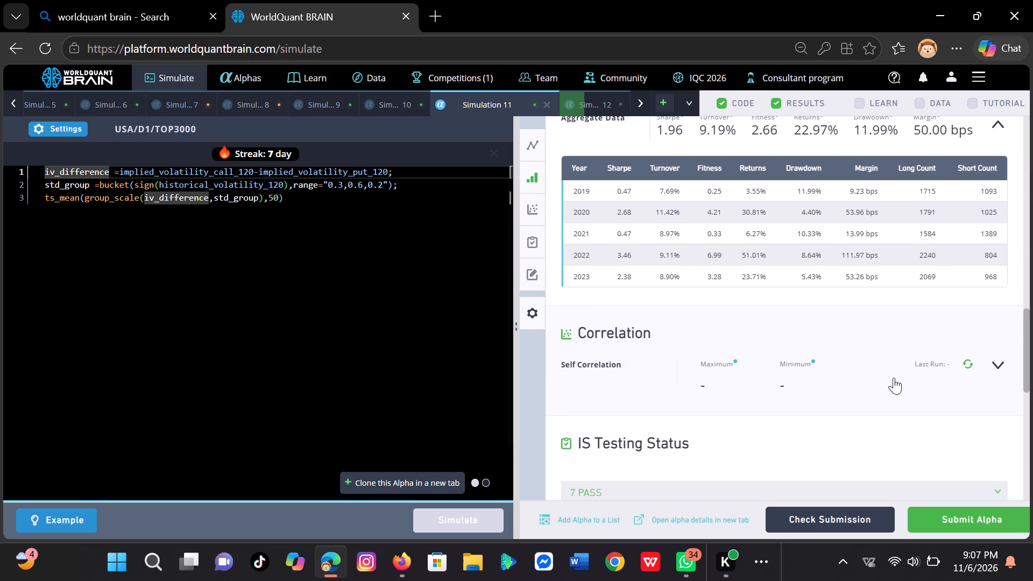
pyautogui.click(963, 368)
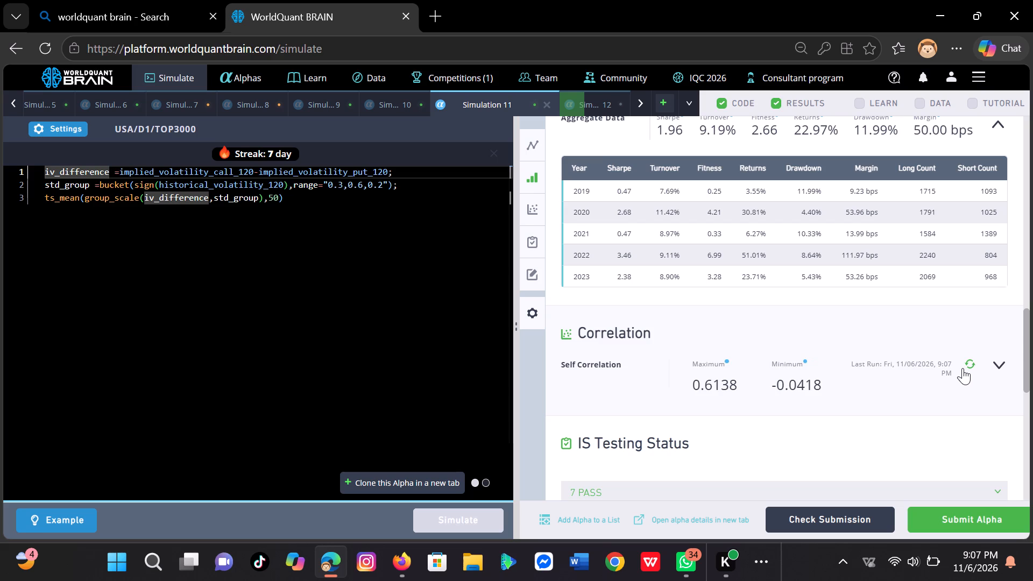
# Submit the Simulation 11 alpha.
pyautogui.click(983, 514)
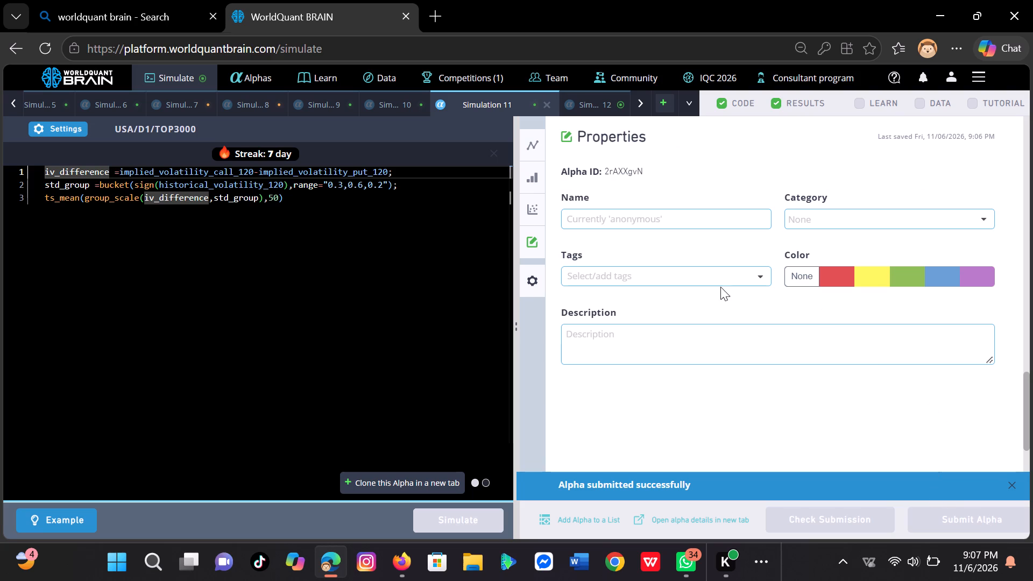
# Examine the Simulation 12 alpha's PnL chart, performance summary, correlation section and IS testing status.
pyautogui.click(604, 101)
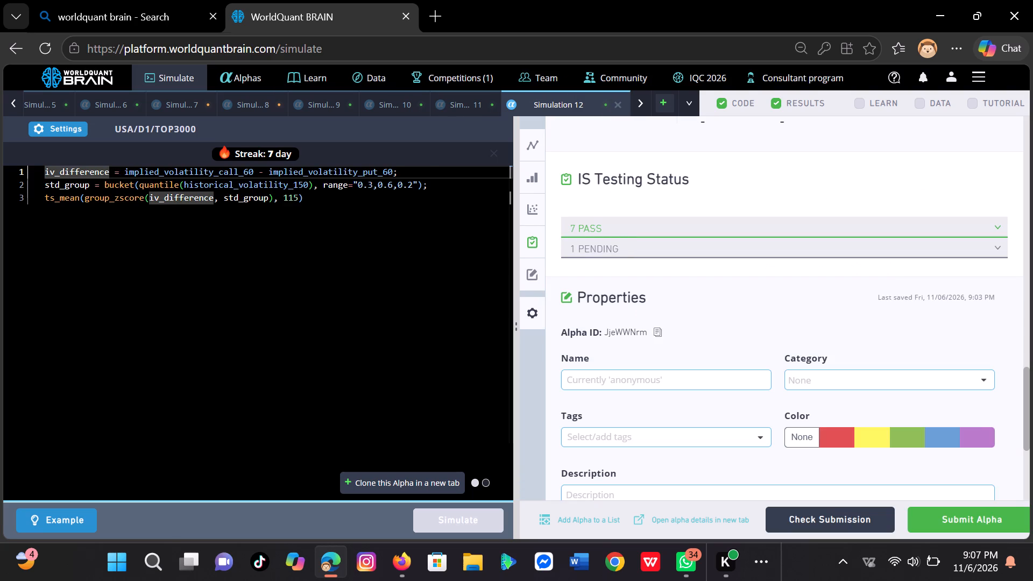
pyautogui.scroll(-1, 650, 331)
pyautogui.scroll(3, 650, 331)
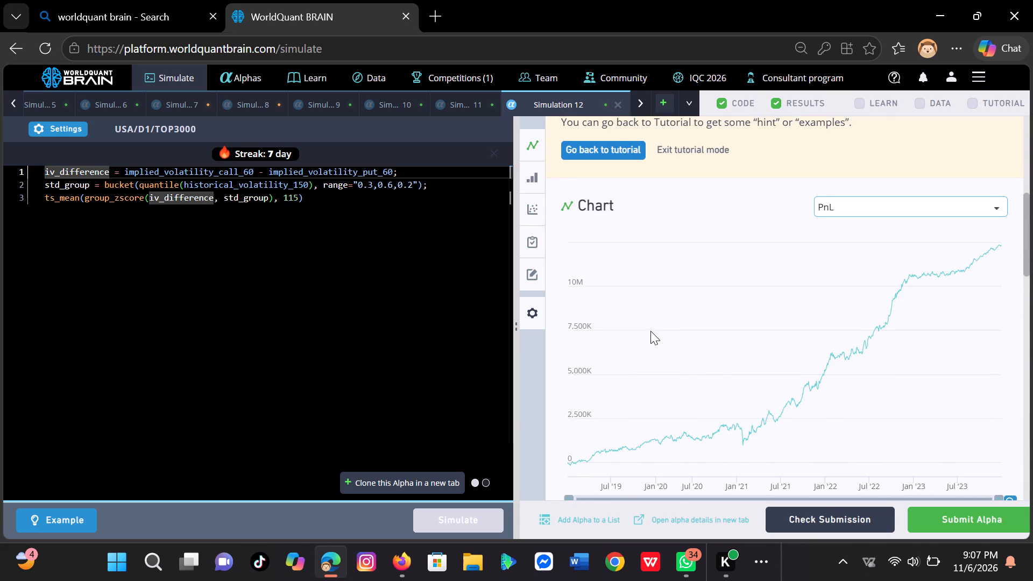
pyautogui.scroll(-2, 650, 331)
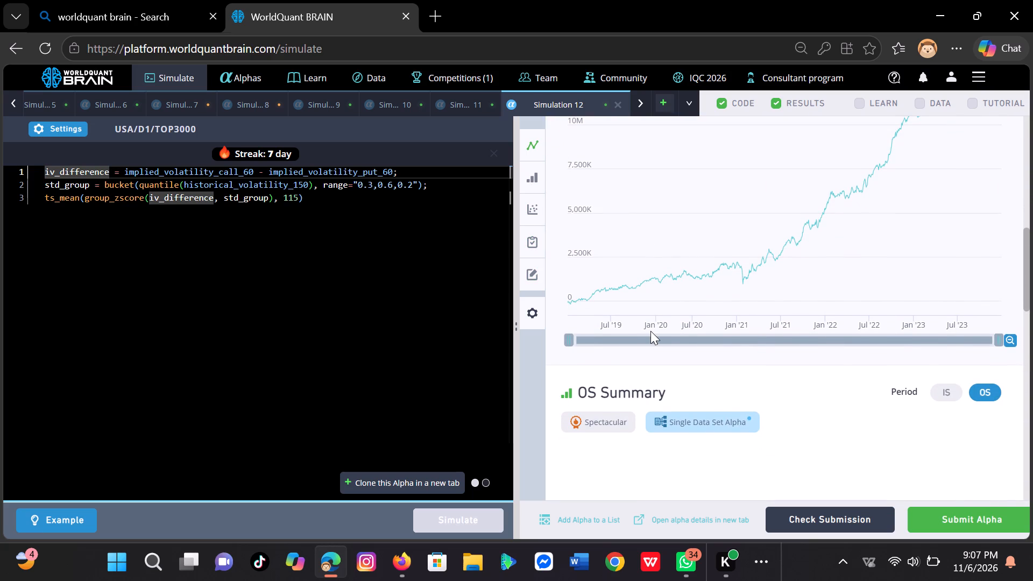
pyautogui.scroll(-2, 650, 331)
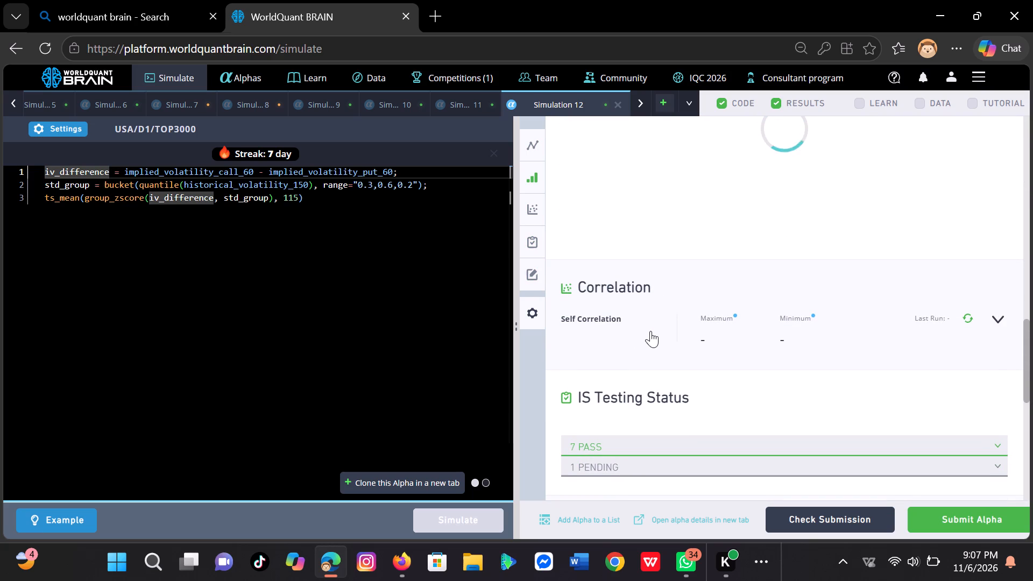
pyautogui.scroll(1, 650, 331)
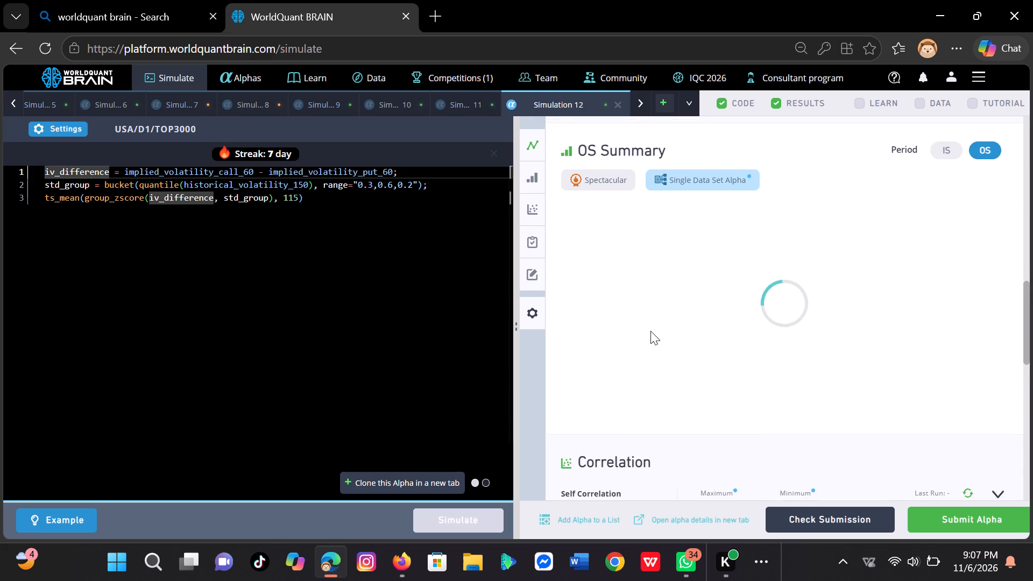
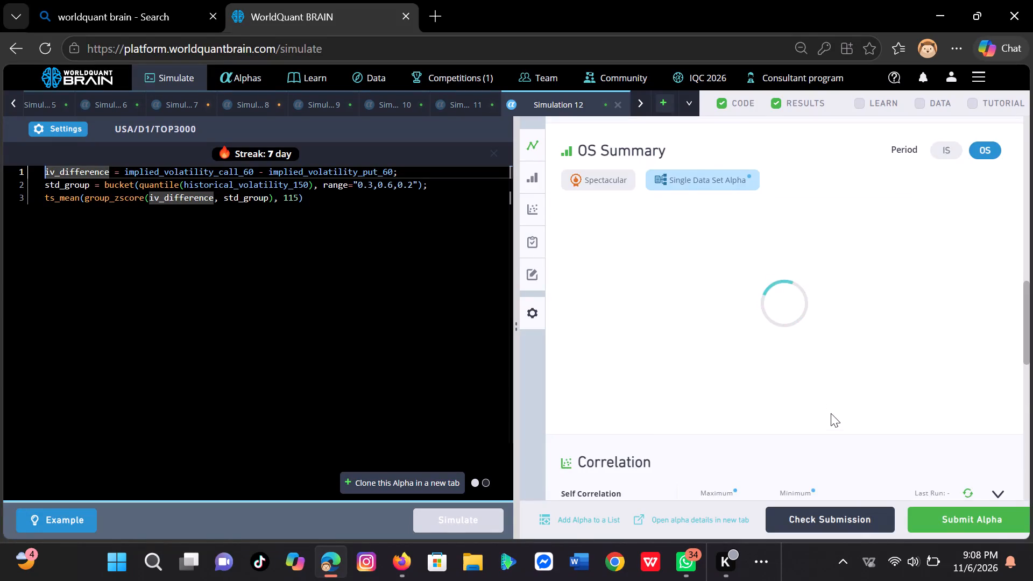
# Run the self-correlation calculation for the Simulation 12 alpha.
pyautogui.scroll(-1, 831, 413)
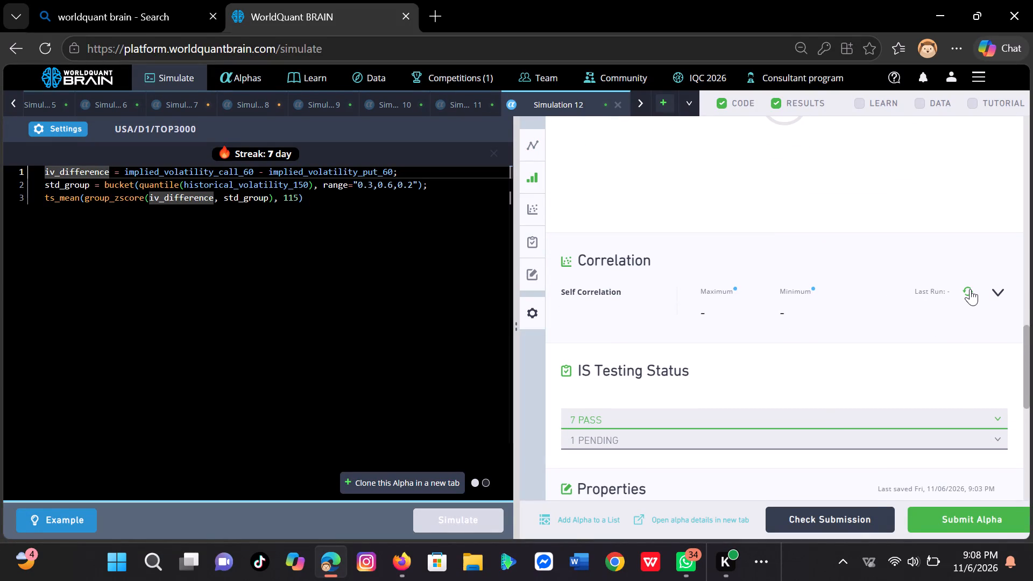
pyautogui.click(970, 289)
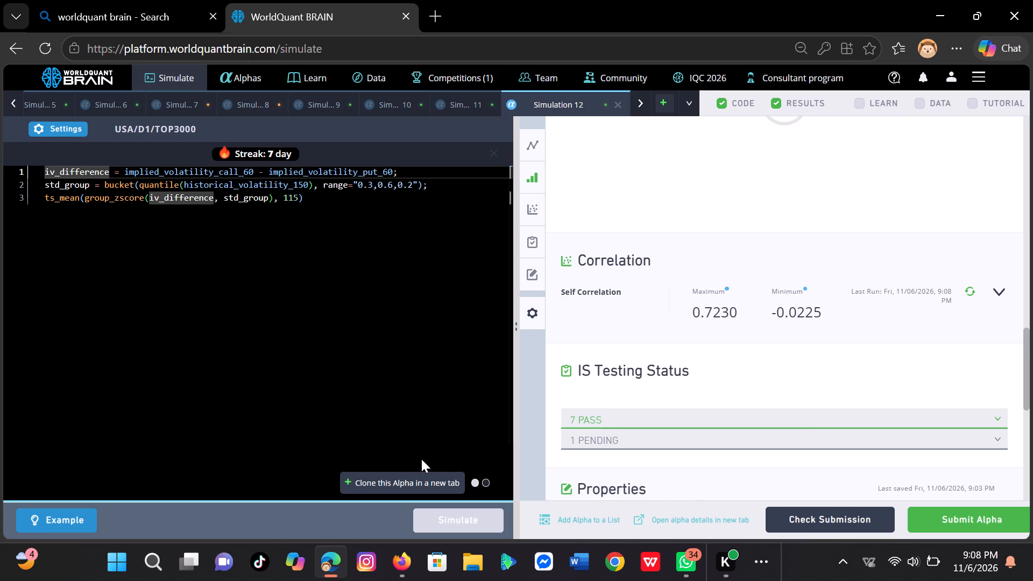
# Simulate a clone of the Simulation 12 alpha with its neutralization set to Industry.
pyautogui.click(422, 477)
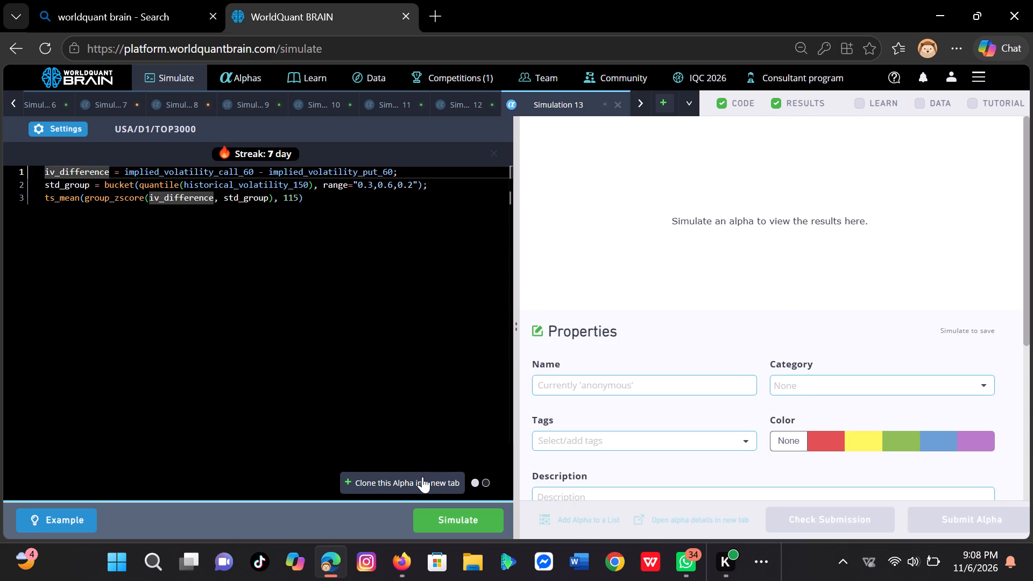
pyautogui.click(72, 121)
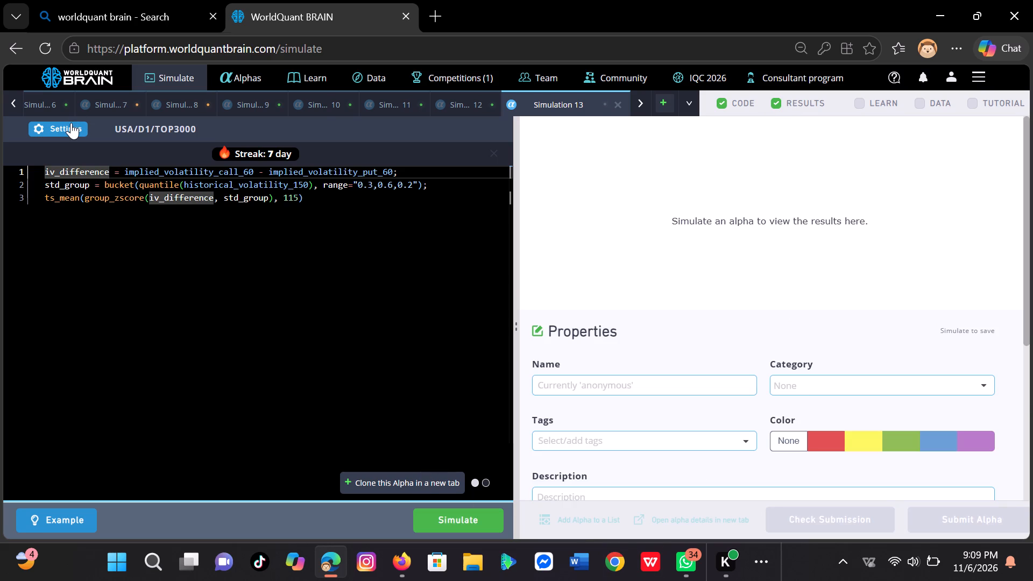
pyautogui.click(70, 123)
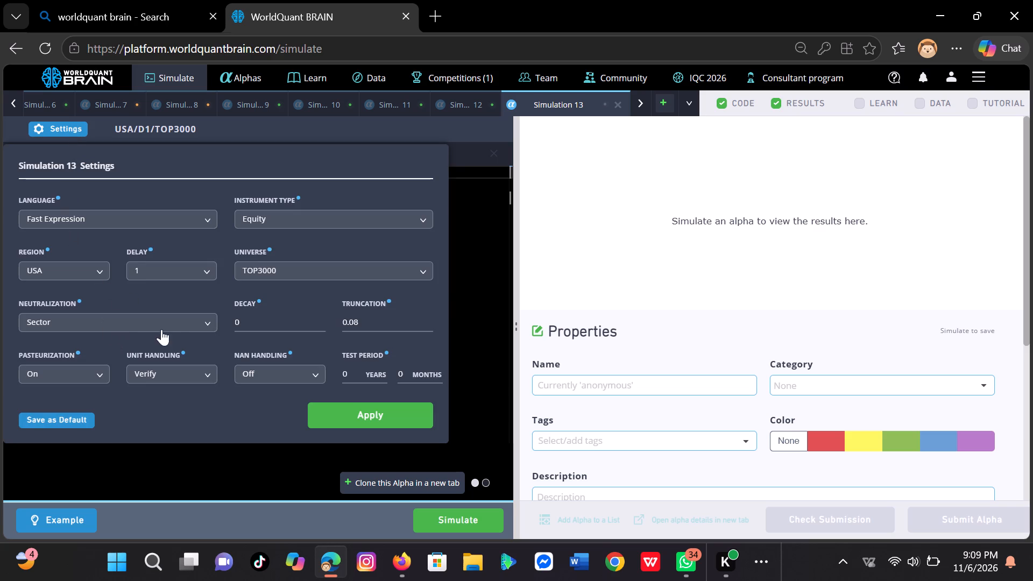
pyautogui.click(207, 318)
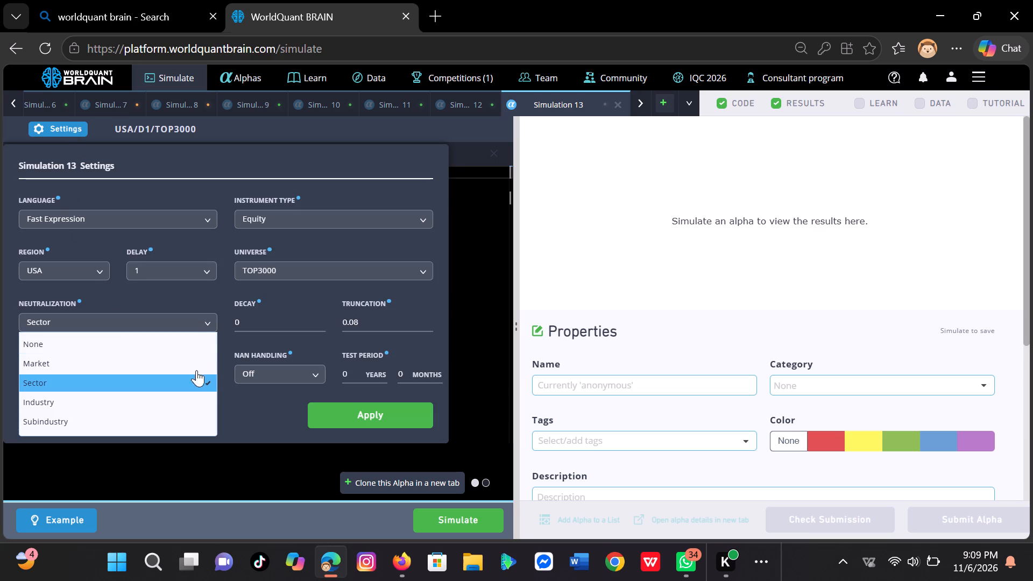
pyautogui.click(191, 401)
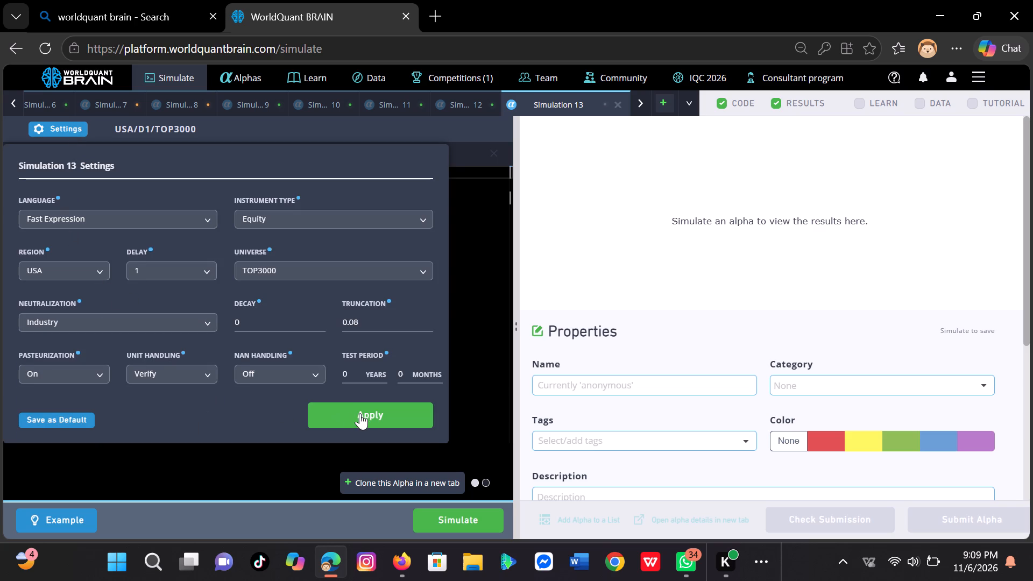
pyautogui.click(371, 411)
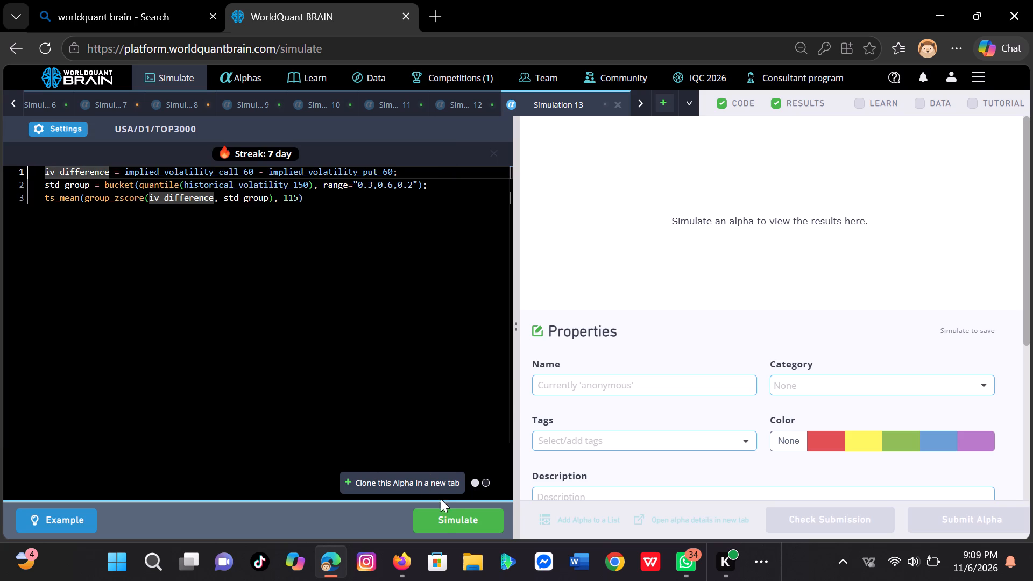
pyautogui.click(445, 516)
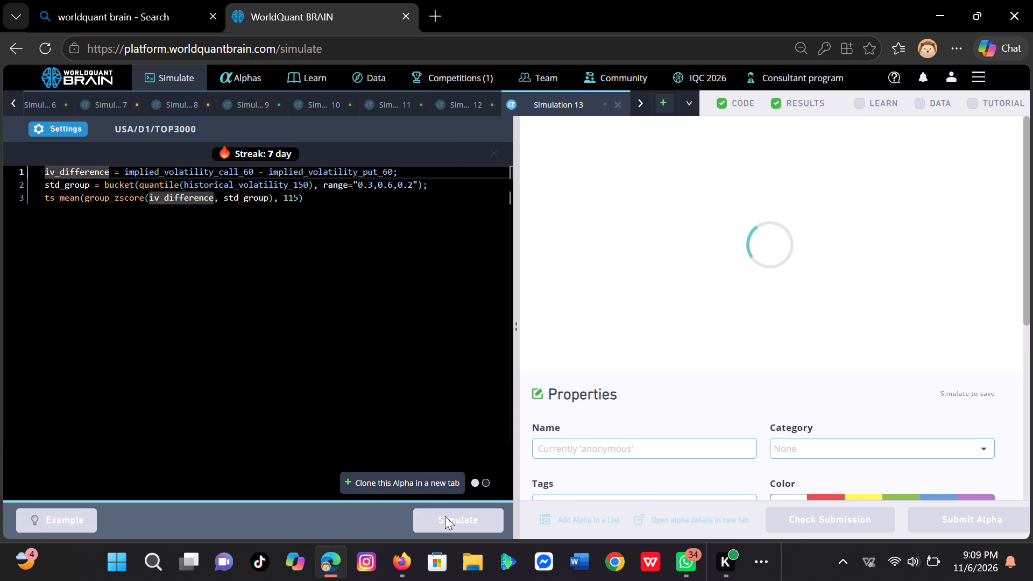
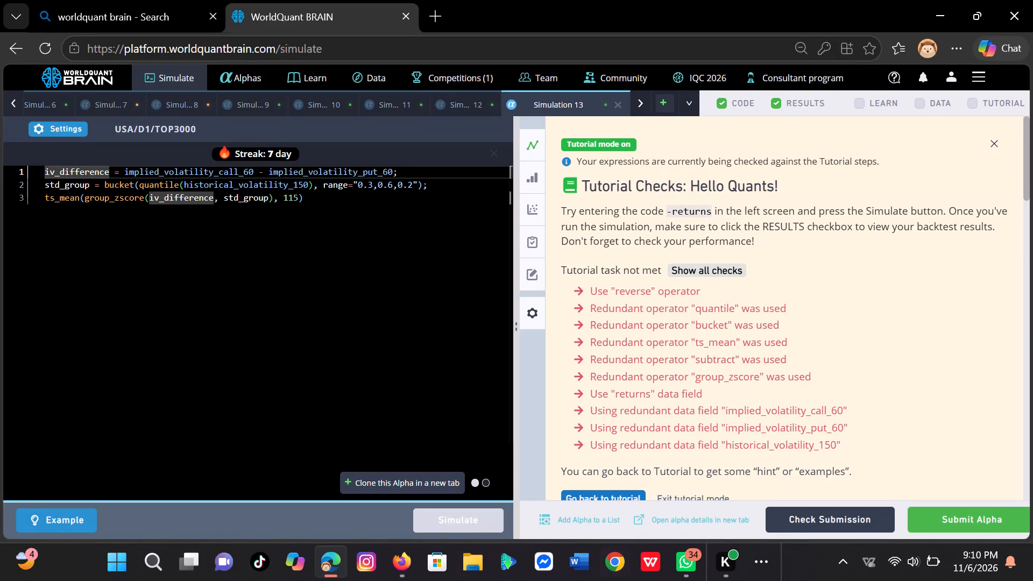
# Run the self-correlation calculation for the Simulation 13 alpha.
pyautogui.scroll(-2, 697, 408)
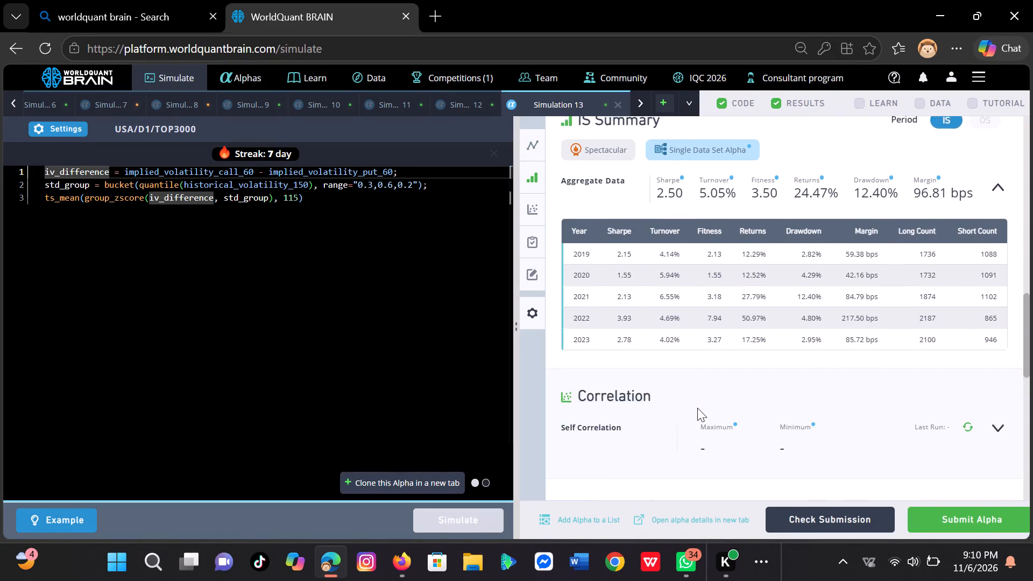
pyautogui.scroll(1, 697, 408)
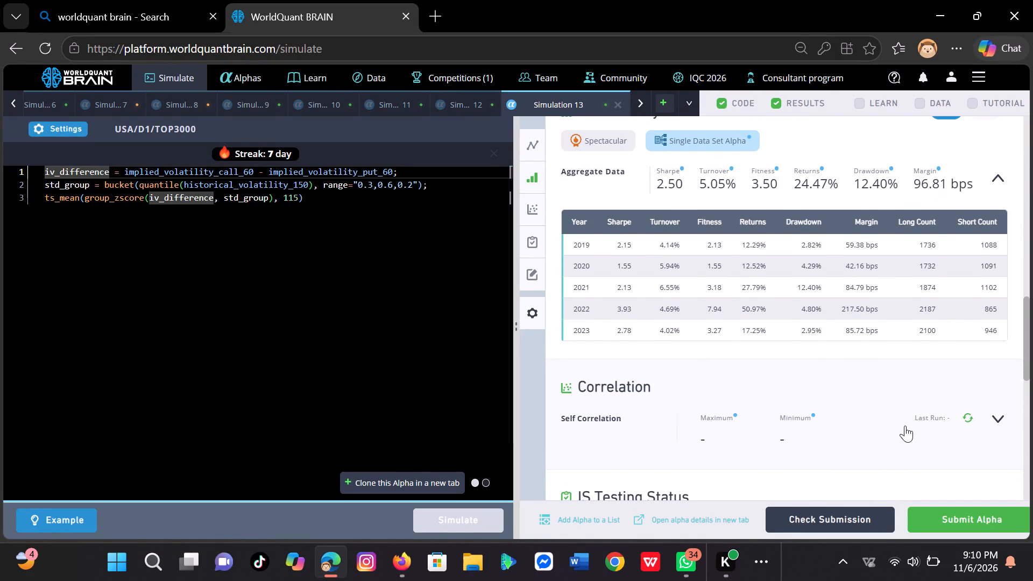
pyautogui.click(972, 422)
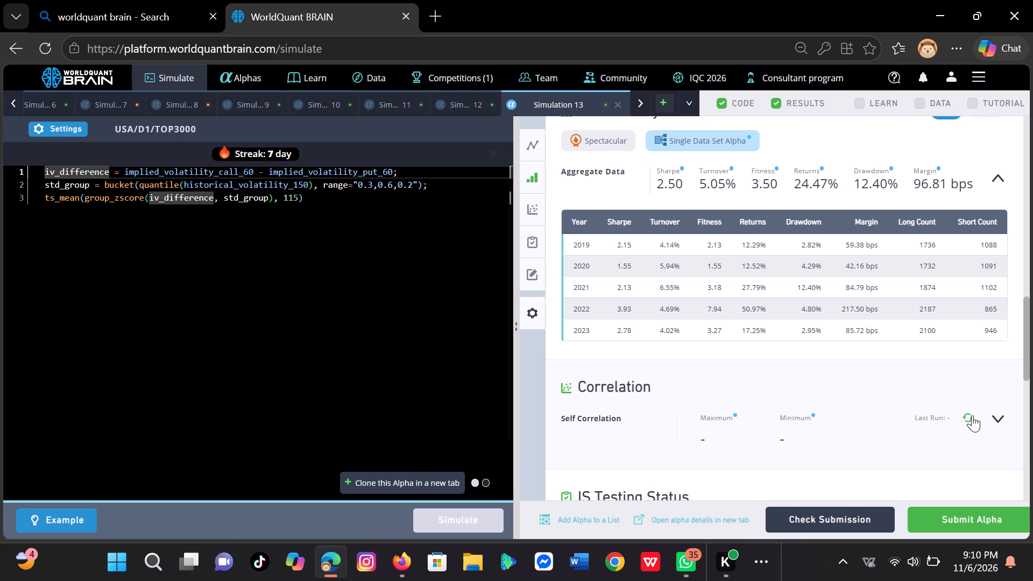
pyautogui.click(972, 415)
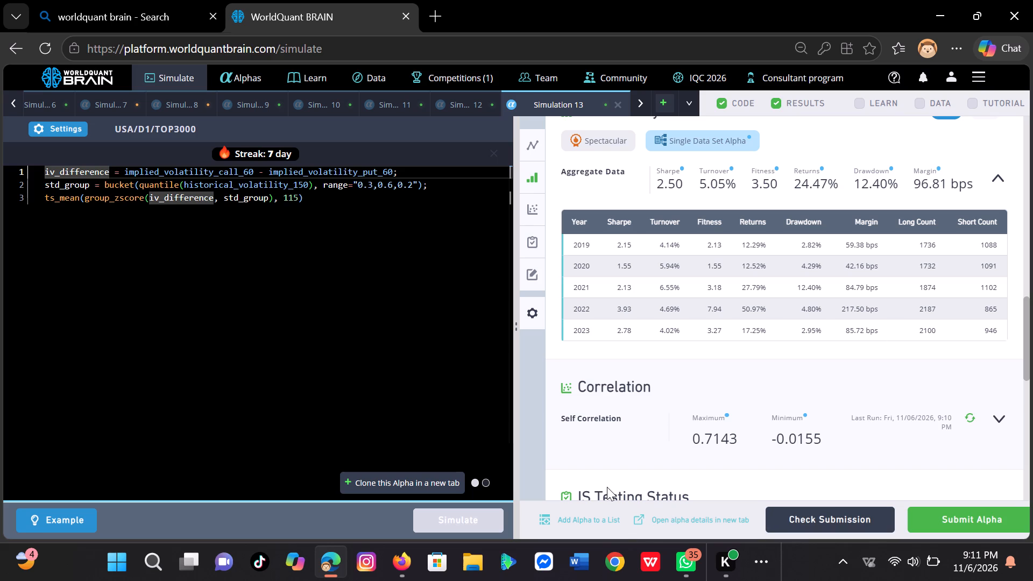
# Change the ts_mean window in the Simulation 13 expression to 180.
pyautogui.click(299, 196)
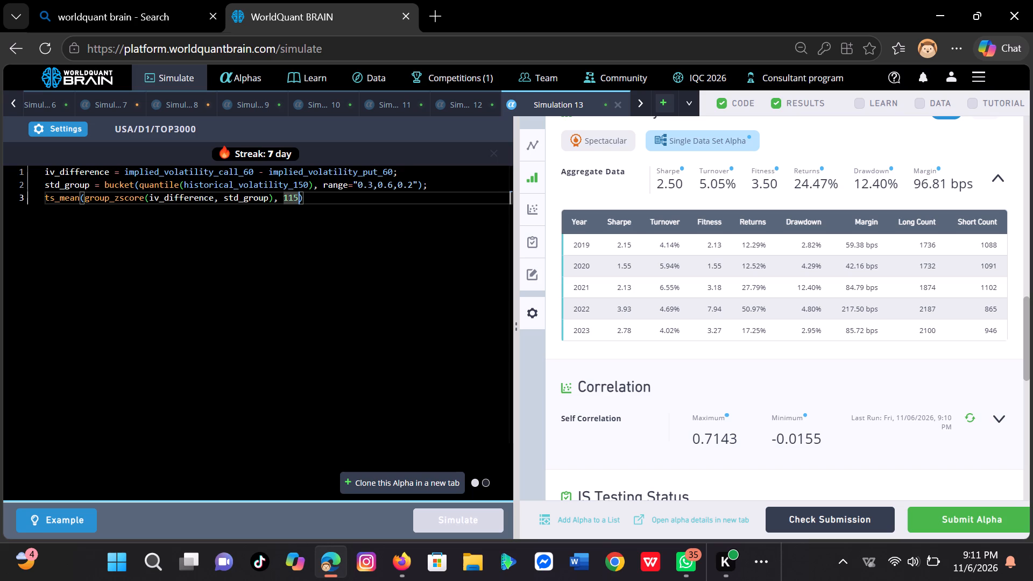
pyautogui.press('BackSpace')
pyautogui.press('BackSpace')
pyautogui.write('80')
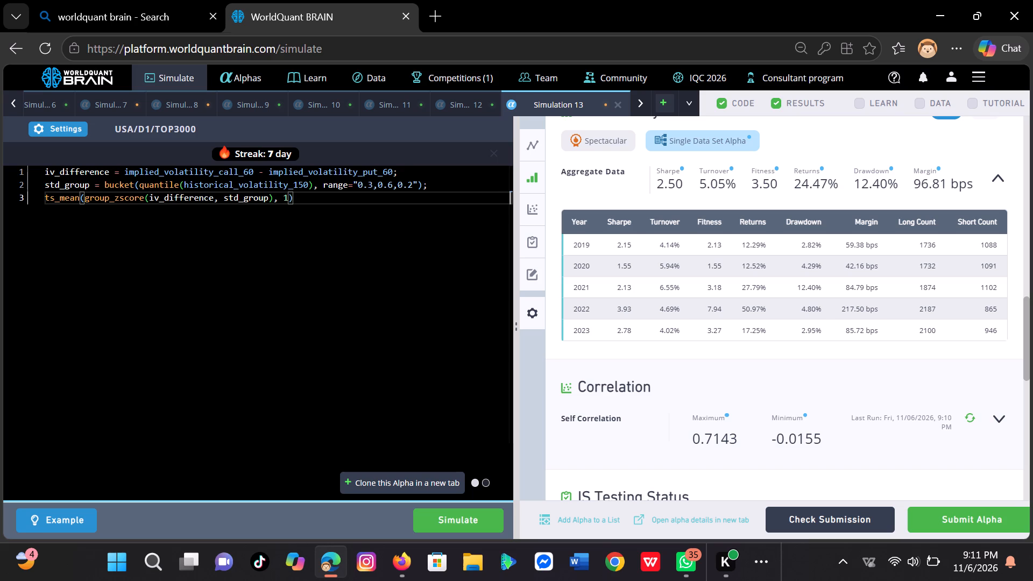
# Start editing the number in the historical_volatility_150 data field of the std_group line.
pyautogui.click(304, 183)
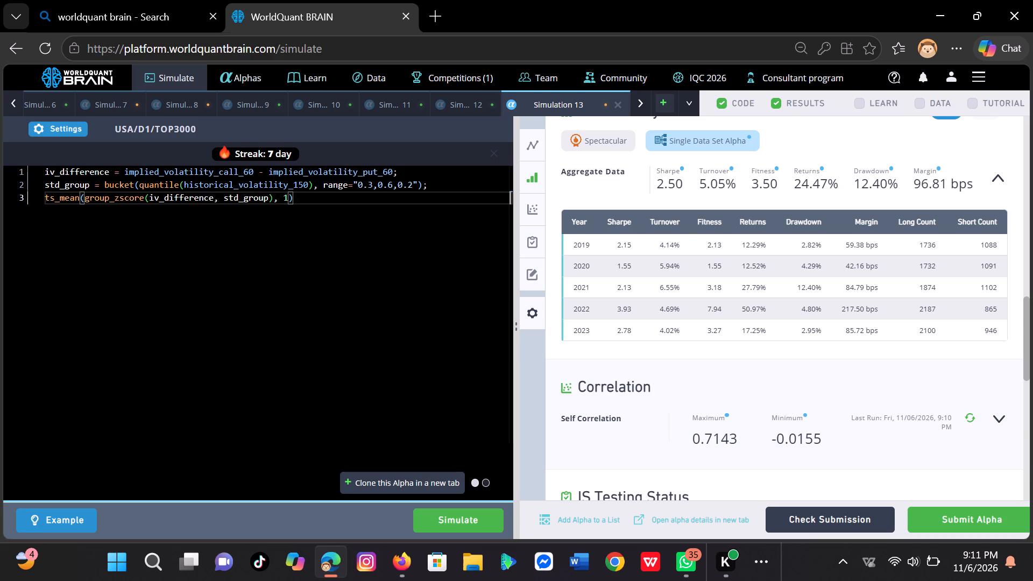